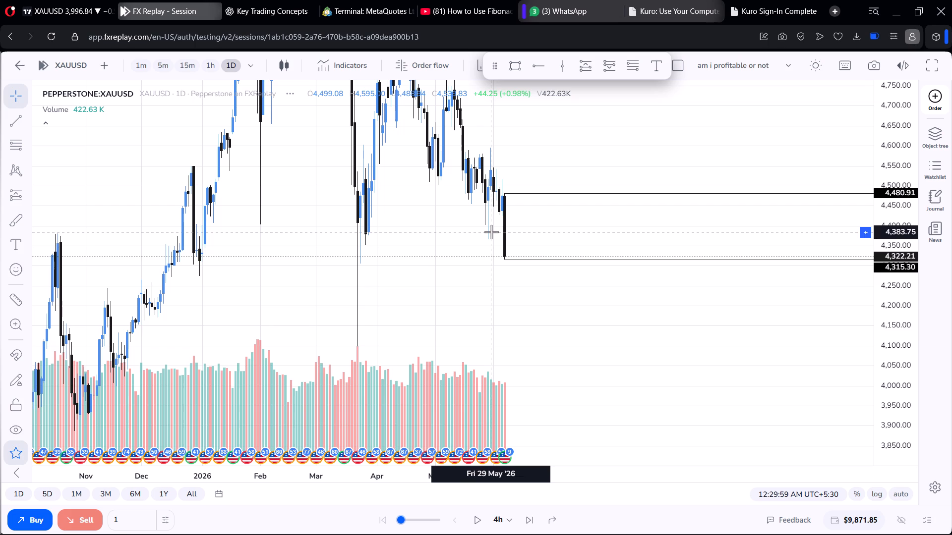
# Switch the daily XAUUSD chart to the 1-hour timeframe.
pyautogui.scroll(-4, 617, 234)
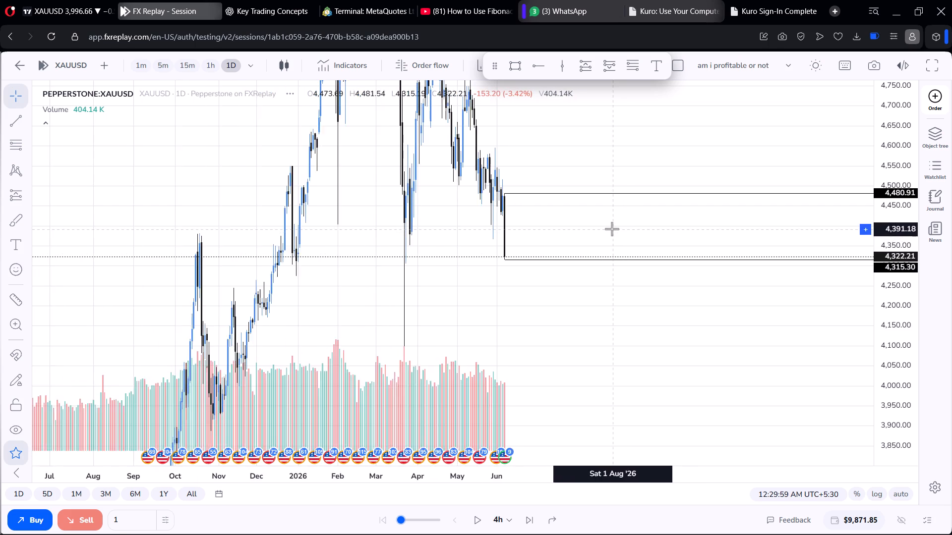
pyautogui.scroll(5, 612, 229)
pyautogui.moveTo(457, 234); pyautogui.dragTo(499, 359)
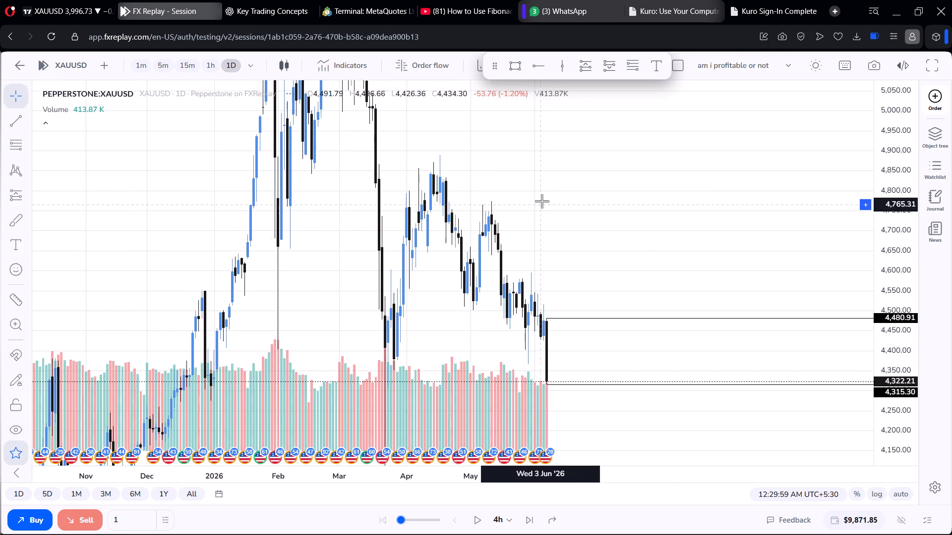
pyautogui.scroll(3, 544, 199)
pyautogui.moveTo(529, 296); pyautogui.dragTo(557, 161)
pyautogui.moveTo(564, 215); pyautogui.dragTo(558, 177)
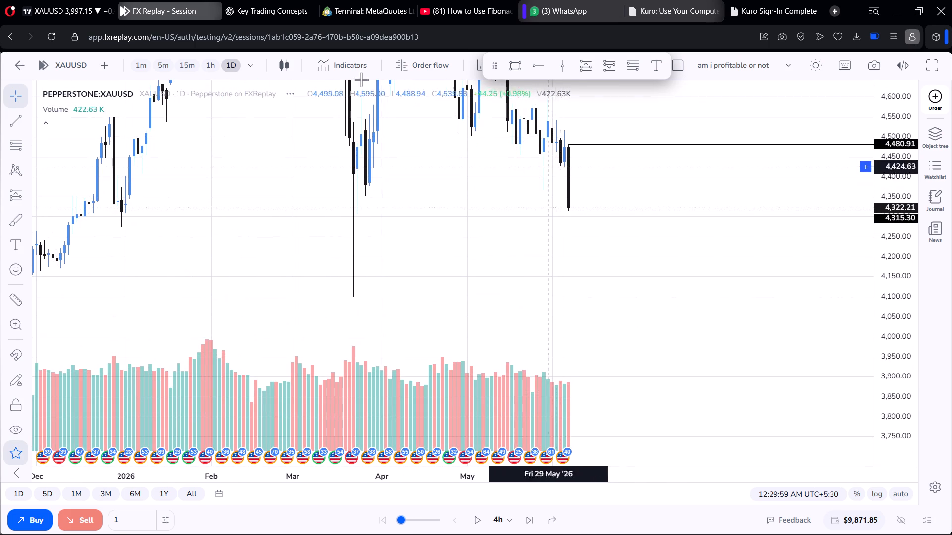
pyautogui.click(213, 63)
# Delete the two horizontal ray lines at 4,315.30 and 4,480.91 from the chart.
pyautogui.scroll(-3, 477, 186)
pyautogui.scroll(3, 517, 170)
pyautogui.moveTo(517, 170); pyautogui.dragTo(480, 144)
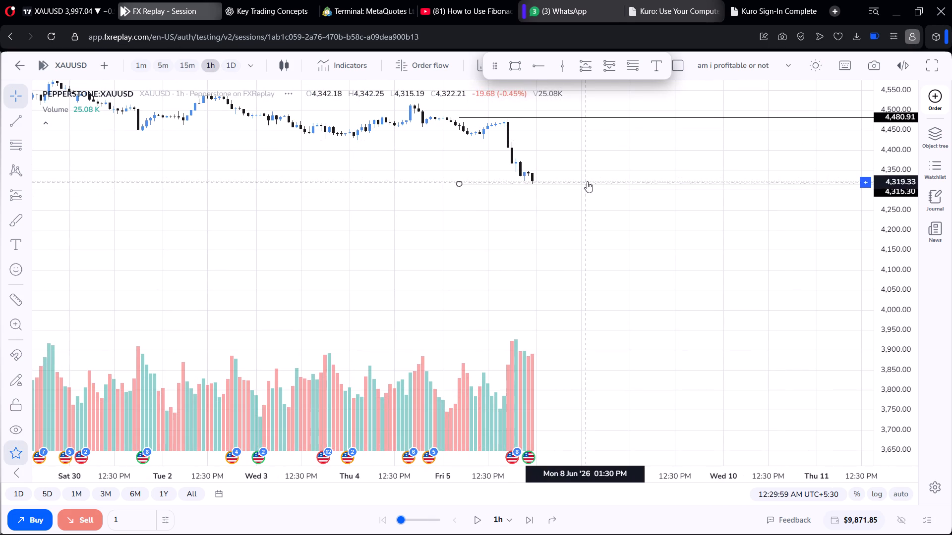
pyautogui.click(587, 181)
pyautogui.click(668, 151)
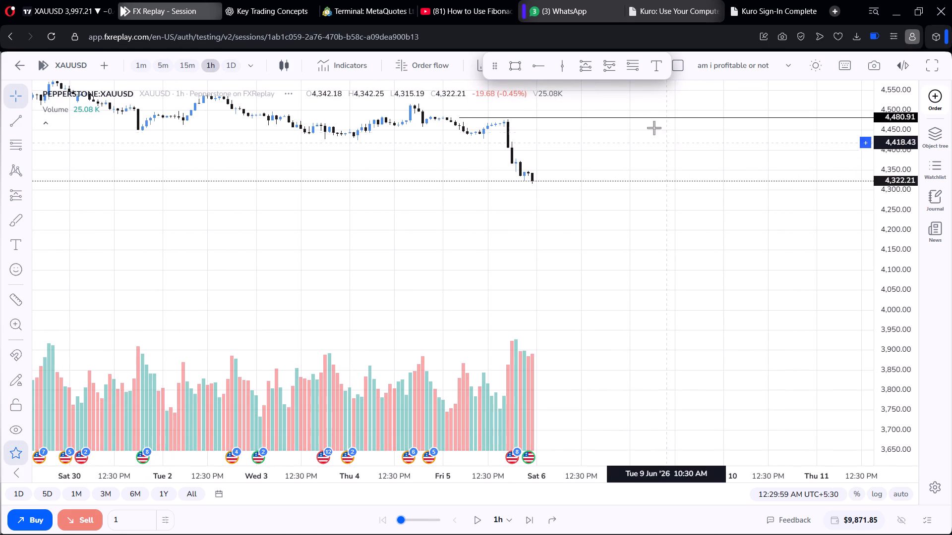
pyautogui.click(643, 117)
pyautogui.click(679, 84)
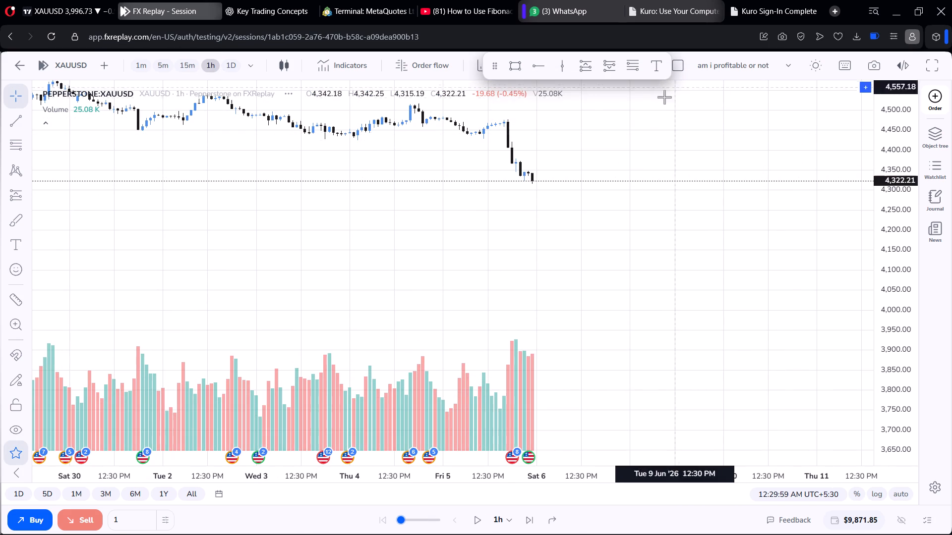
# Examine the recent hourly price swings from late May through the sell-off on Friday 5 June.
pyautogui.scroll(-3, 569, 180)
pyautogui.click(557, 220)
pyautogui.moveTo(519, 240); pyautogui.dragTo(525, 274)
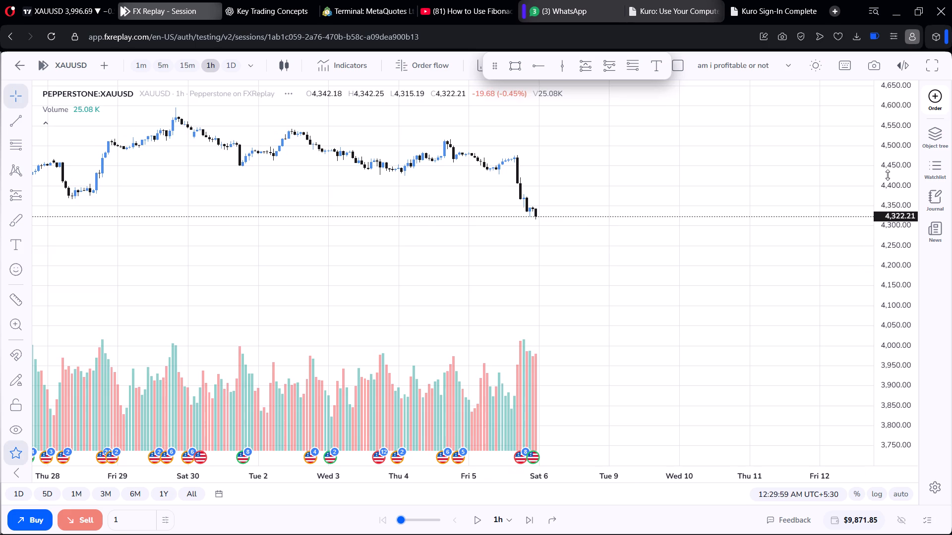
pyautogui.scroll(7, 888, 177)
pyautogui.scroll(3, 446, 170)
pyautogui.scroll(-6, 446, 170)
pyautogui.moveTo(441, 162); pyautogui.dragTo(324, 215)
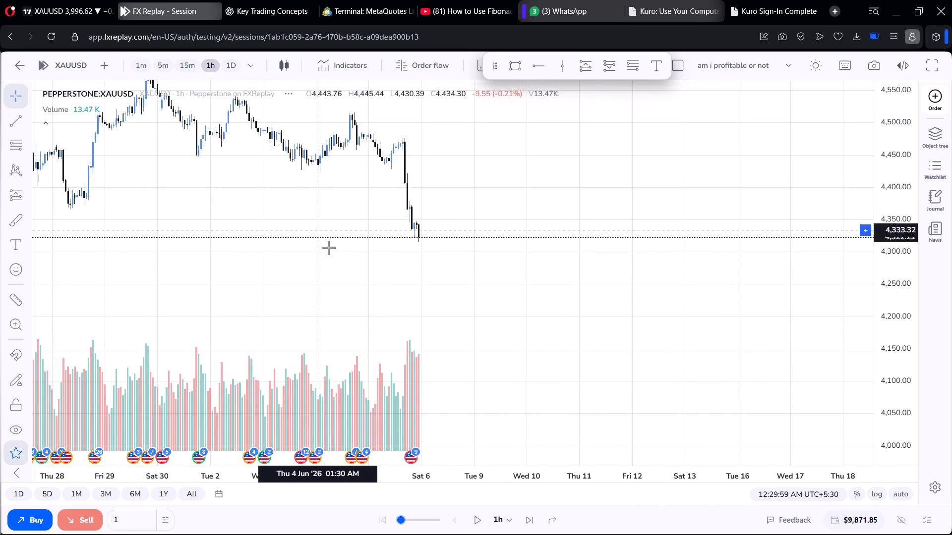
pyautogui.scroll(5, 385, 261)
pyautogui.moveTo(384, 260); pyautogui.dragTo(499, 227)
pyautogui.scroll(-4, 492, 235)
pyautogui.moveTo(485, 241); pyautogui.dragTo(498, 347)
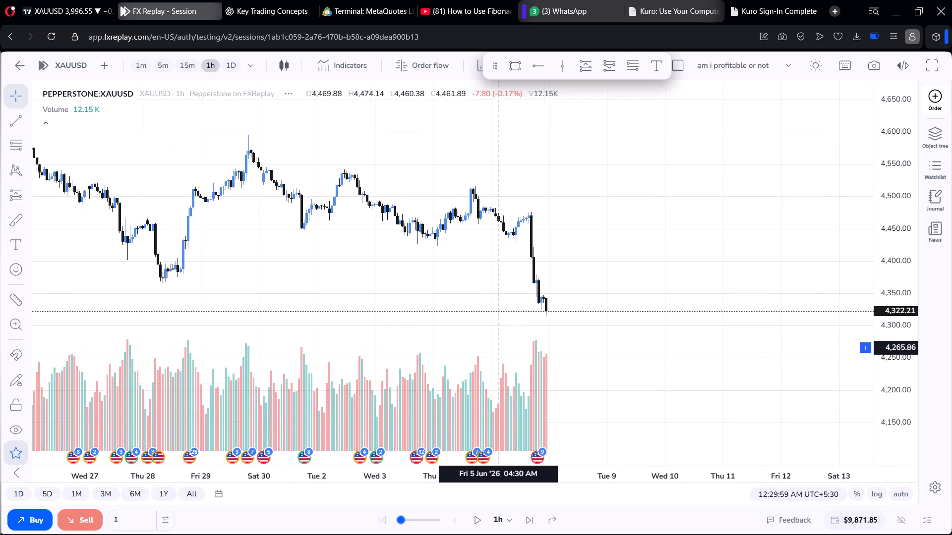
pyautogui.moveTo(498, 347); pyautogui.dragTo(498, 347)
pyautogui.scroll(2, 492, 305)
pyautogui.moveTo(487, 263); pyautogui.dragTo(464, 181)
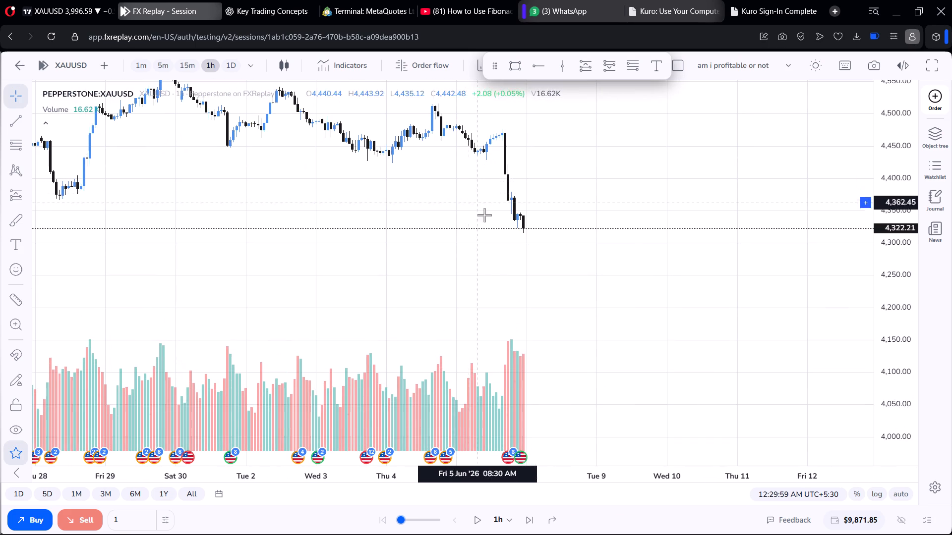
# Play the replay forward in 1-hour increments into Monday 8 June and pause it at 09:29:59.
pyautogui.click(481, 521)
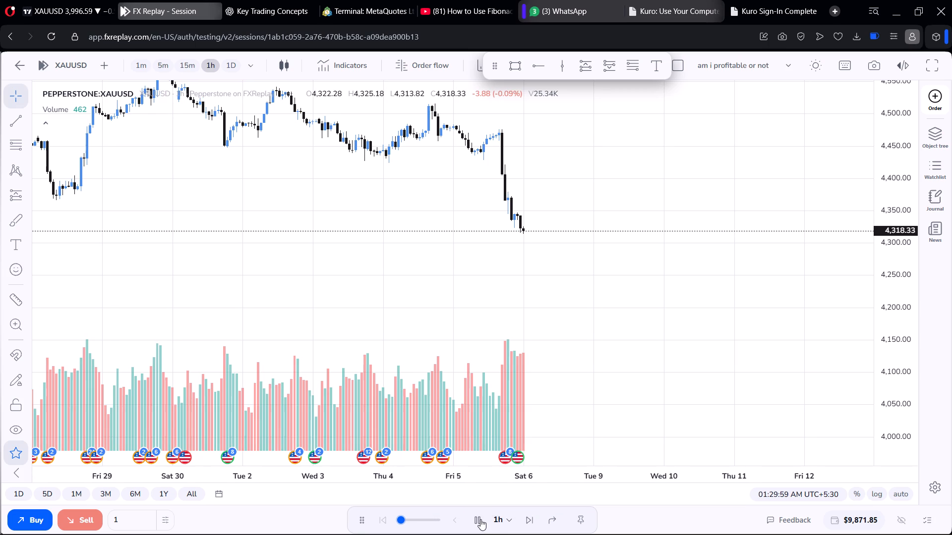
pyautogui.scroll(5, 586, 316)
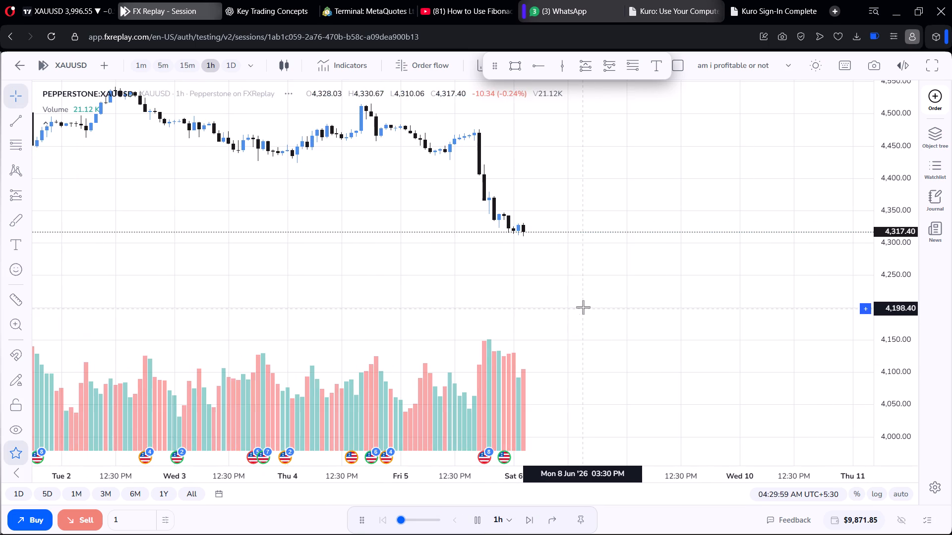
pyautogui.scroll(5, 447, 236)
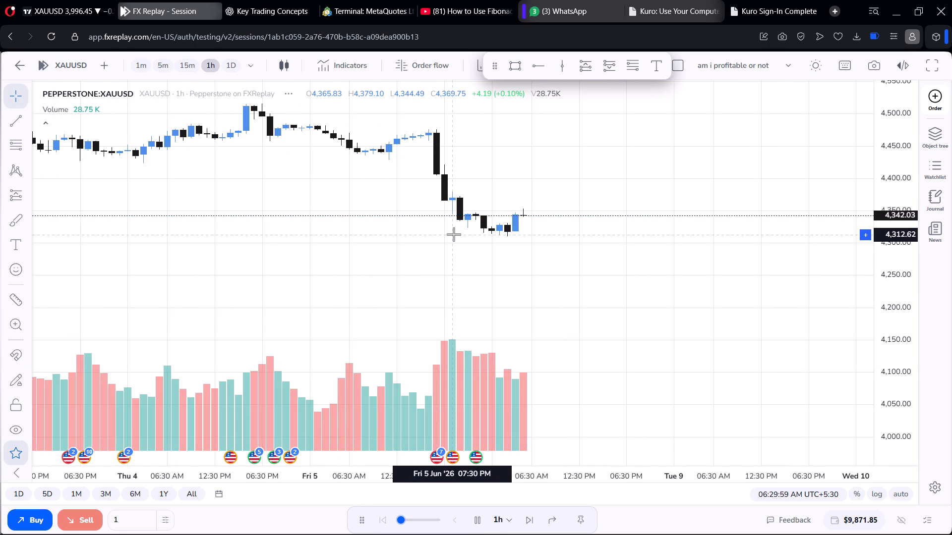
pyautogui.scroll(3, 454, 234)
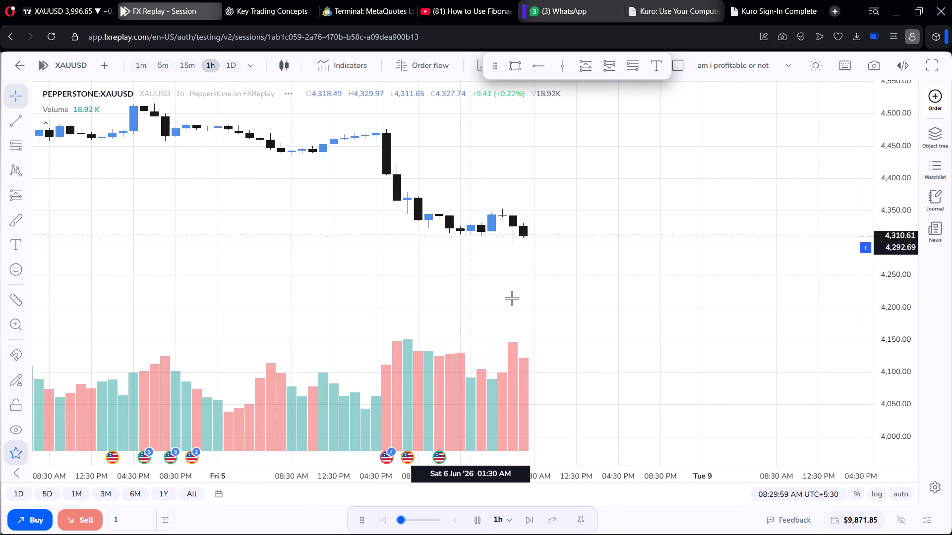
pyautogui.click(475, 514)
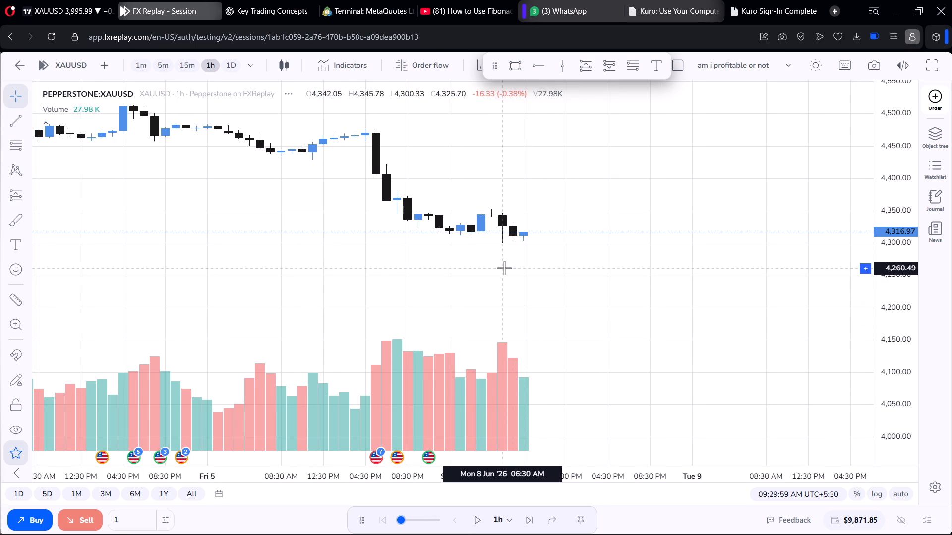
# Examine the hourly price structure around the newly replayed candles and the preceding two weeks of swings.
pyautogui.scroll(-5, 457, 264)
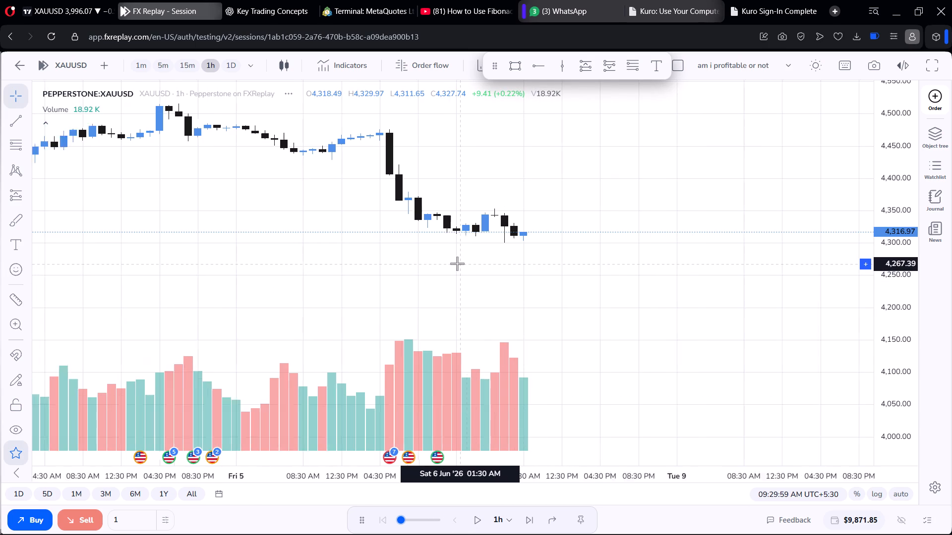
pyautogui.moveTo(439, 267); pyautogui.dragTo(555, 257)
pyautogui.scroll(-5, 555, 257)
pyautogui.moveTo(583, 228); pyautogui.dragTo(626, 317)
pyautogui.scroll(4, 618, 304)
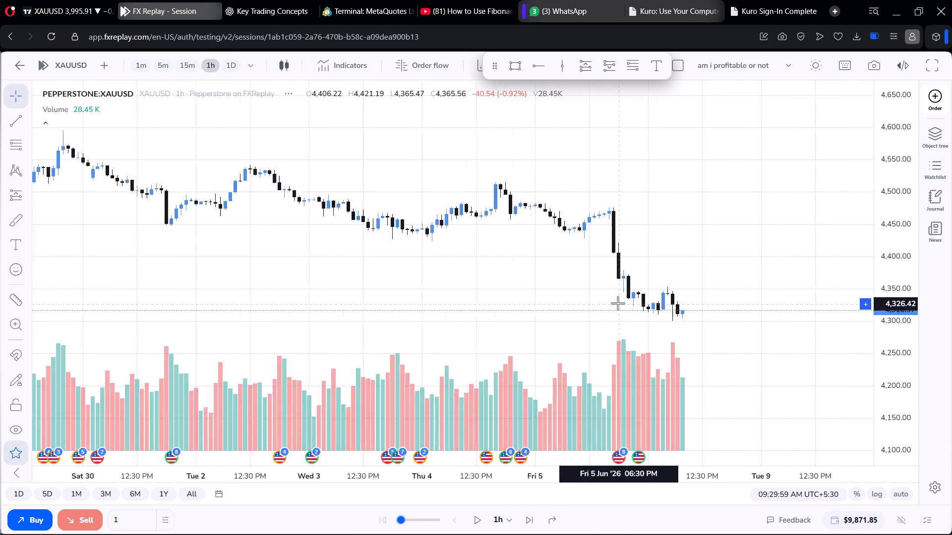
pyautogui.scroll(3, 620, 289)
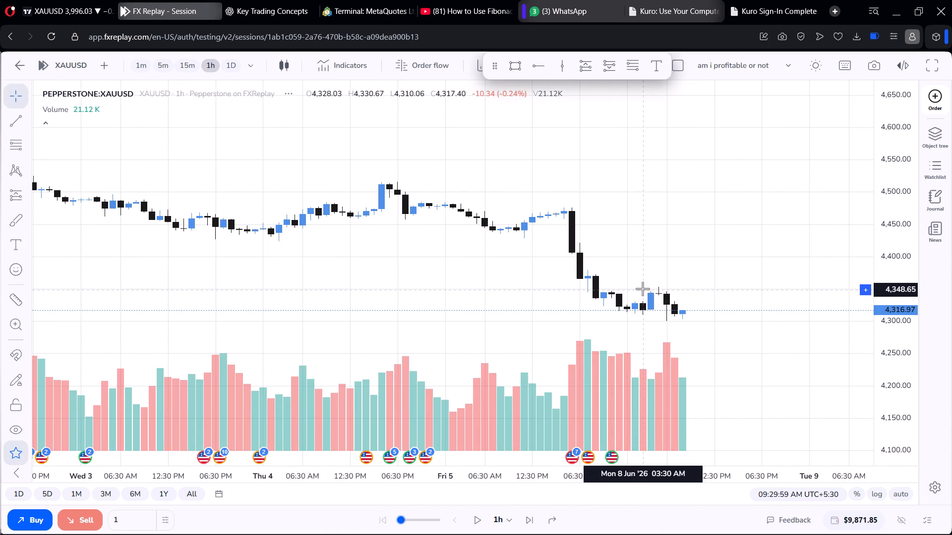
pyautogui.scroll(-8, 649, 268)
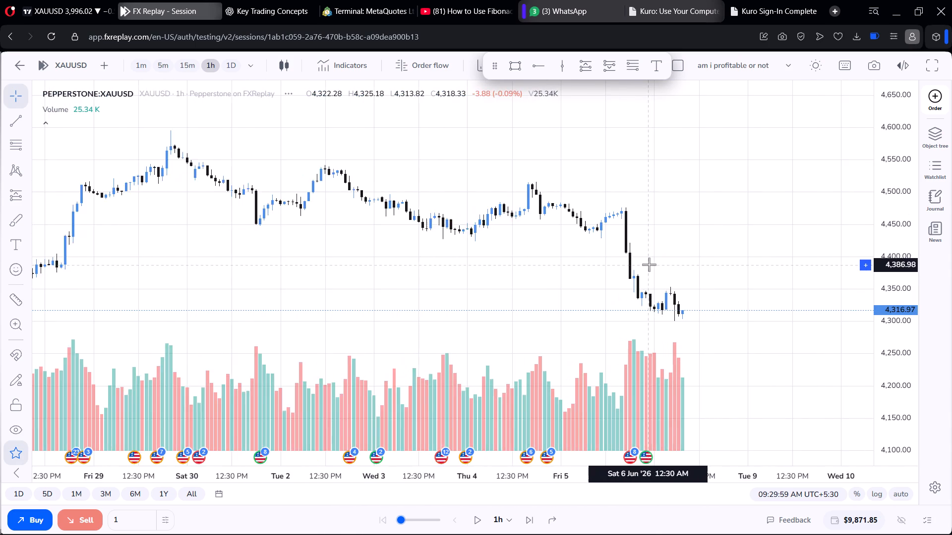
pyautogui.scroll(5, 914, 238)
pyautogui.scroll(4, 493, 265)
pyautogui.moveTo(476, 274); pyautogui.dragTo(543, 211)
pyautogui.scroll(-6, 546, 207)
pyautogui.moveTo(521, 173); pyautogui.dragTo(517, 229)
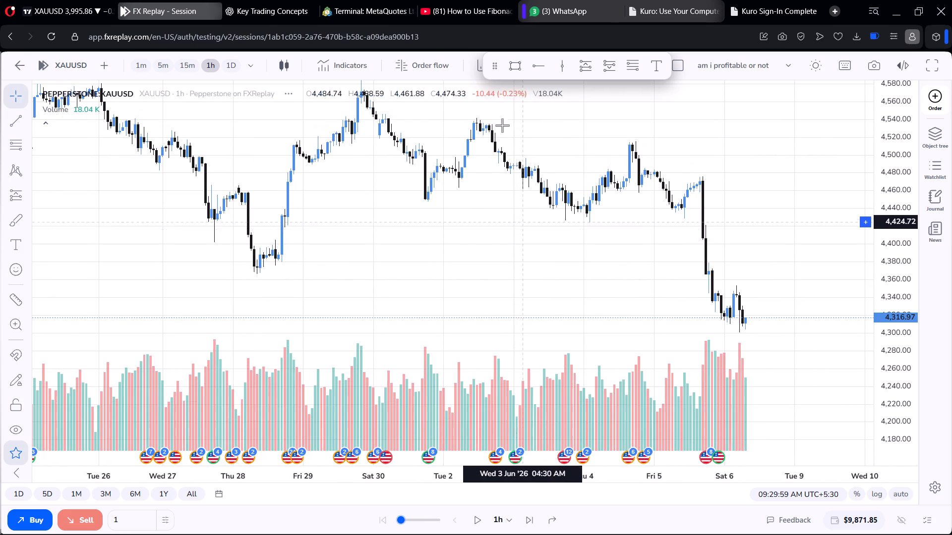
# Switch the chart back to the daily timeframe and look over the price area below the latest candle.
pyautogui.click(228, 66)
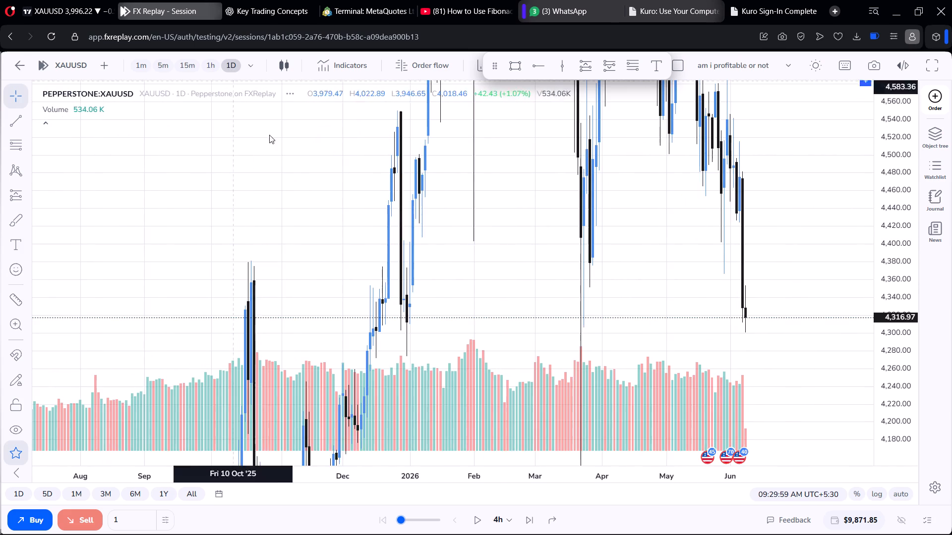
pyautogui.scroll(11, 639, 257)
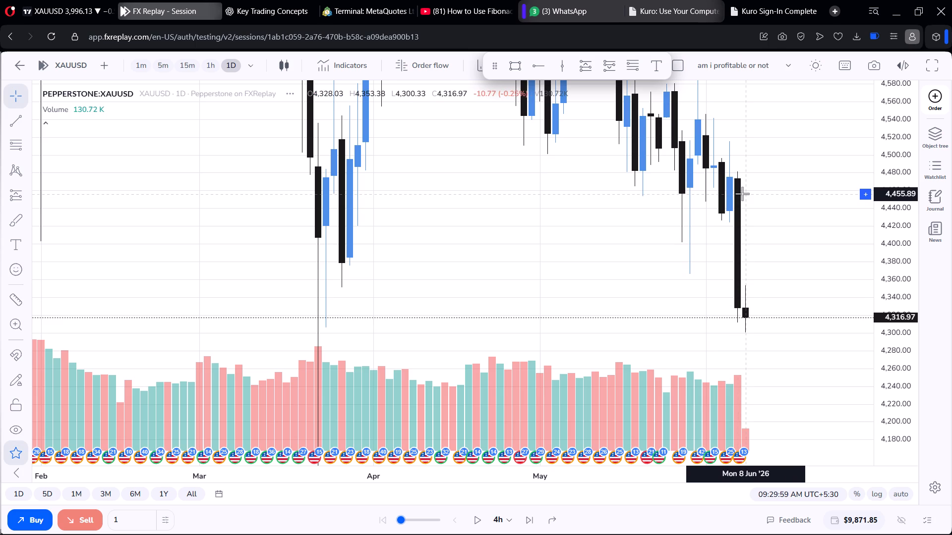
pyautogui.scroll(-4, 771, 257)
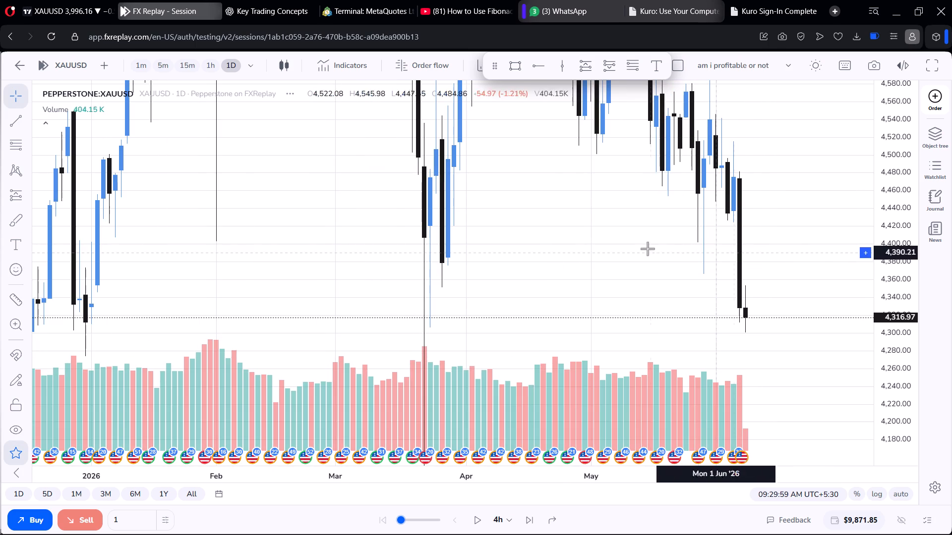
pyautogui.scroll(-4, 634, 247)
pyautogui.moveTo(659, 317); pyautogui.dragTo(697, 157)
pyautogui.scroll(3, 649, 214)
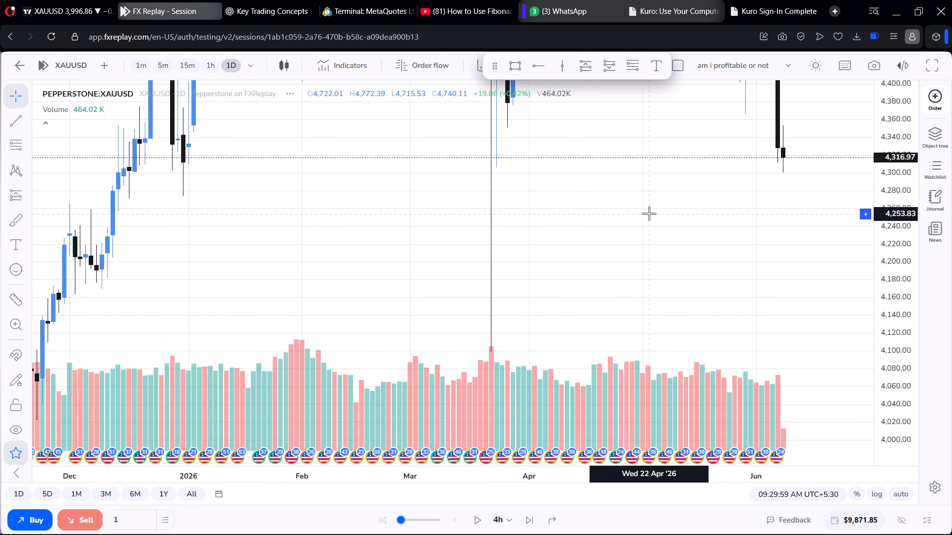
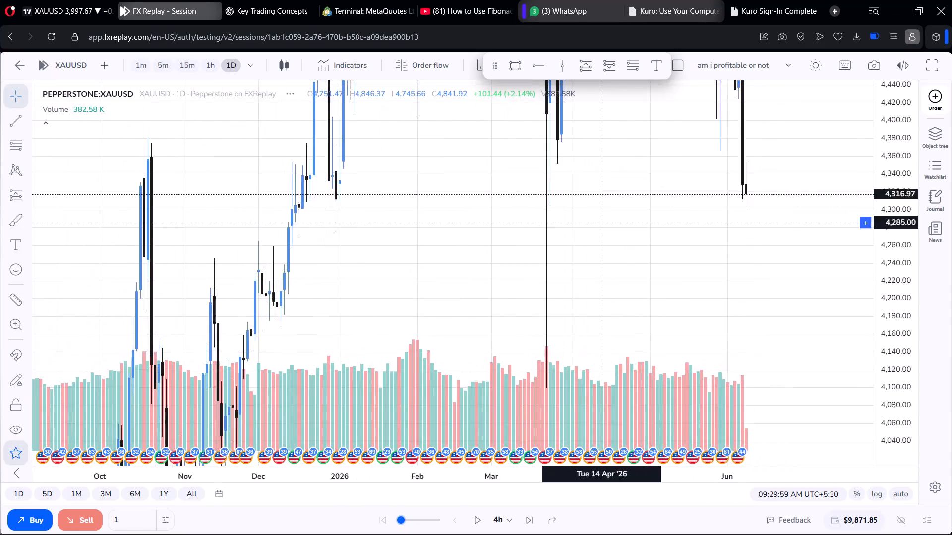
# Examine the daily price structure from September 2025 to June 2026, focusing on earlier swings around and below the latest candle.
pyautogui.moveTo(627, 194); pyautogui.dragTo(597, 220)
pyautogui.scroll(-8, 916, 133)
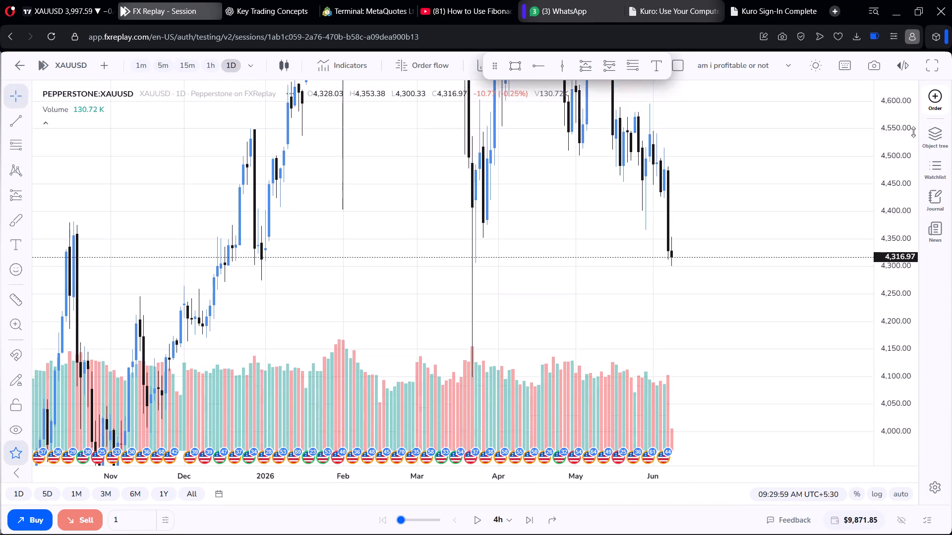
pyautogui.scroll(-8, 913, 132)
pyautogui.scroll(3, 586, 215)
pyautogui.moveTo(575, 230); pyautogui.dragTo(628, 137)
pyautogui.scroll(-1, 628, 137)
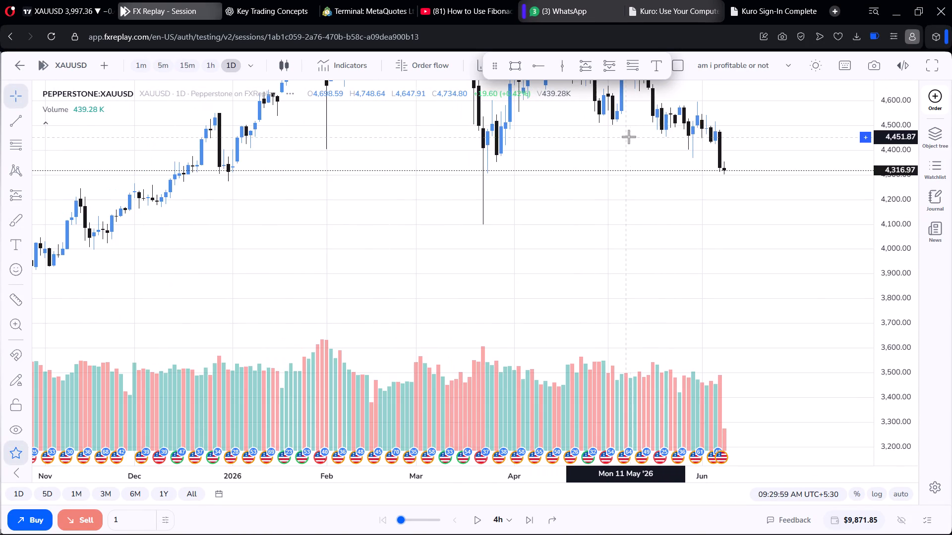
pyautogui.scroll(-2, 630, 135)
pyautogui.scroll(4, 447, 242)
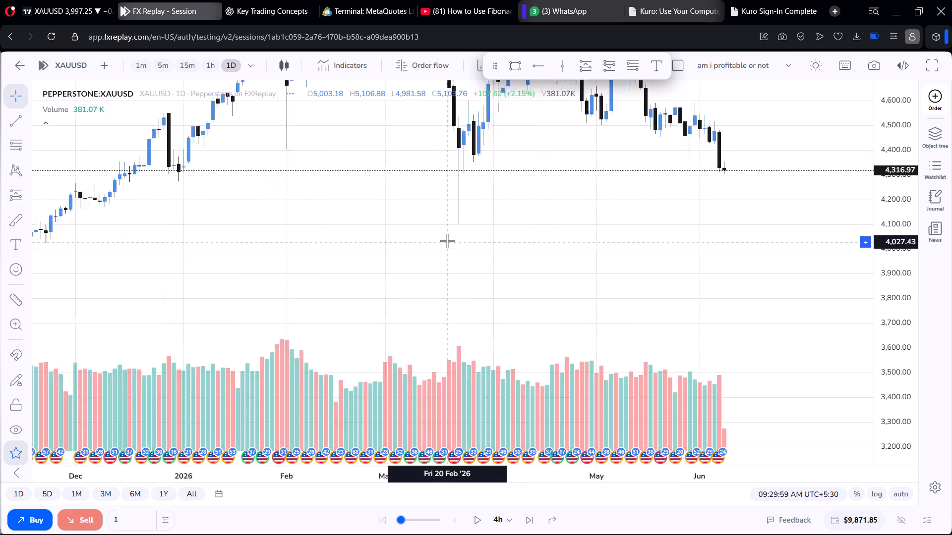
pyautogui.scroll(1, 447, 241)
pyautogui.moveTo(446, 239); pyautogui.dragTo(641, 175)
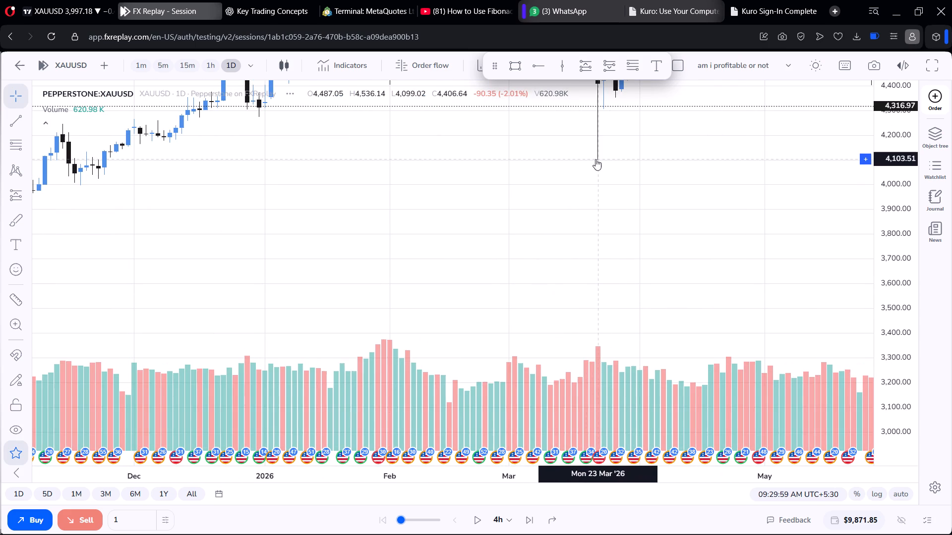
pyautogui.scroll(-4, 599, 160)
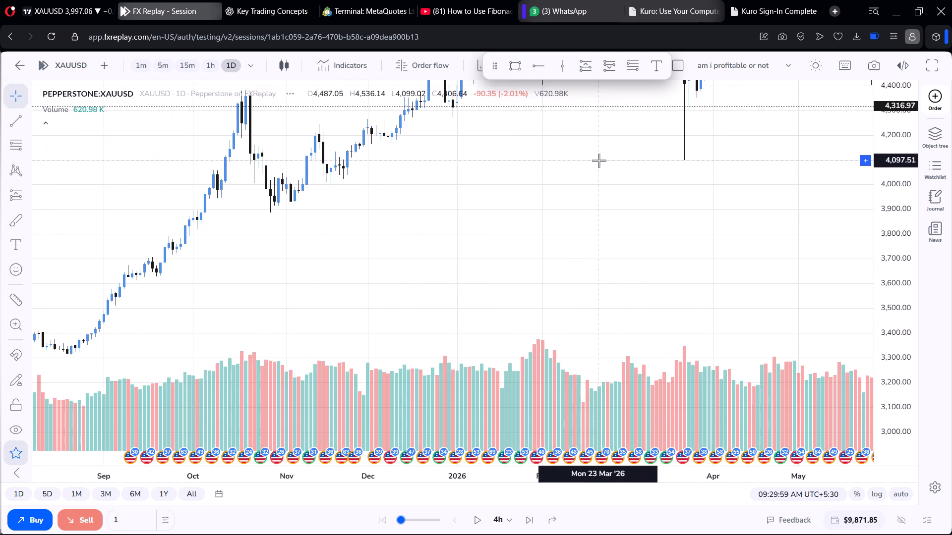
pyautogui.moveTo(540, 164); pyautogui.dragTo(554, 170)
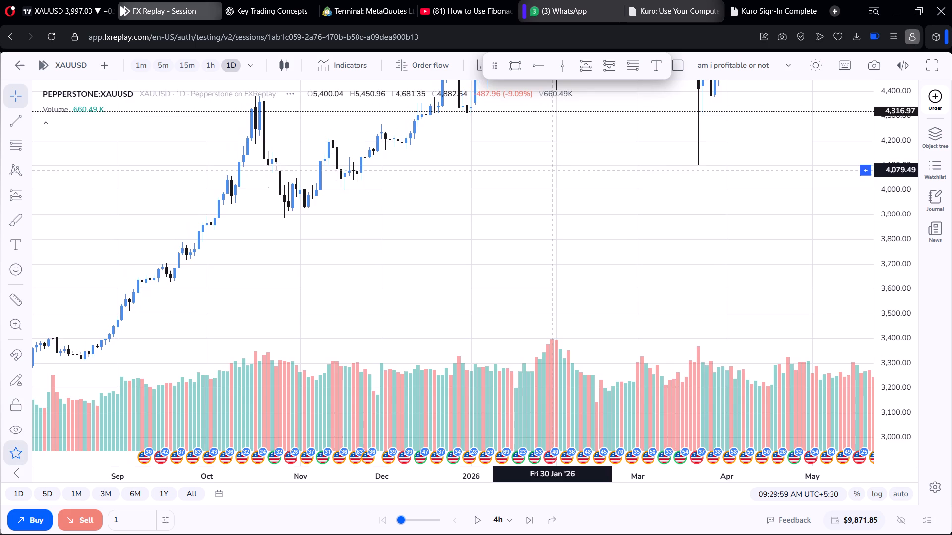
pyautogui.moveTo(554, 170); pyautogui.dragTo(539, 228)
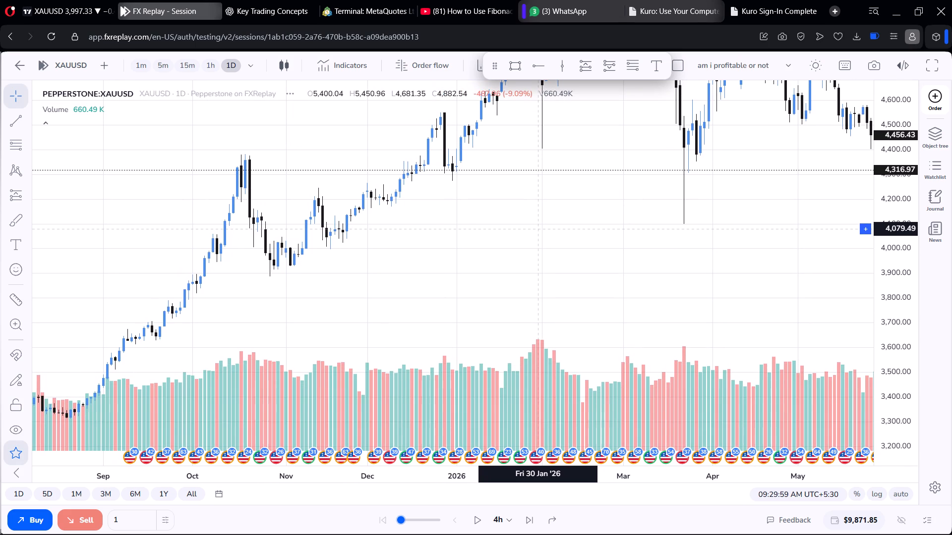
pyautogui.moveTo(539, 228); pyautogui.dragTo(461, 223)
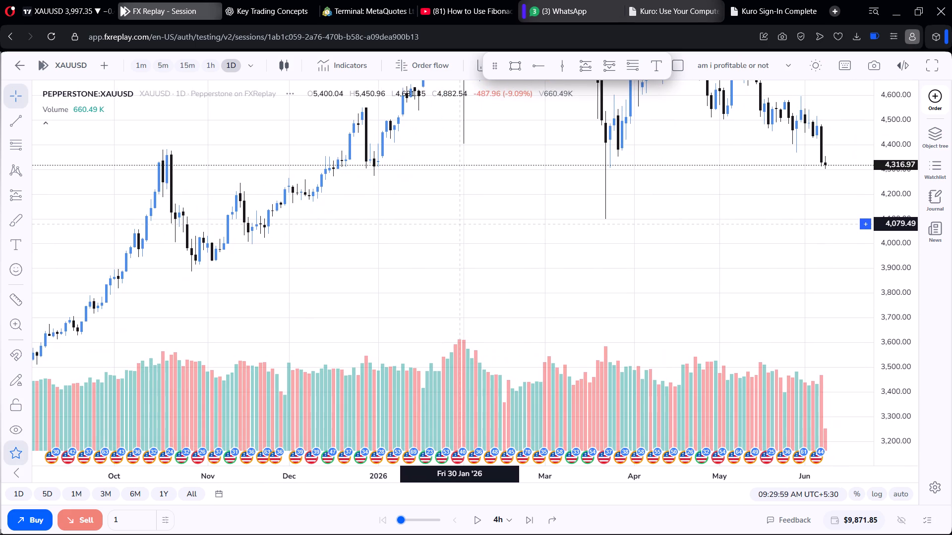
pyautogui.moveTo(461, 223); pyautogui.dragTo(462, 222)
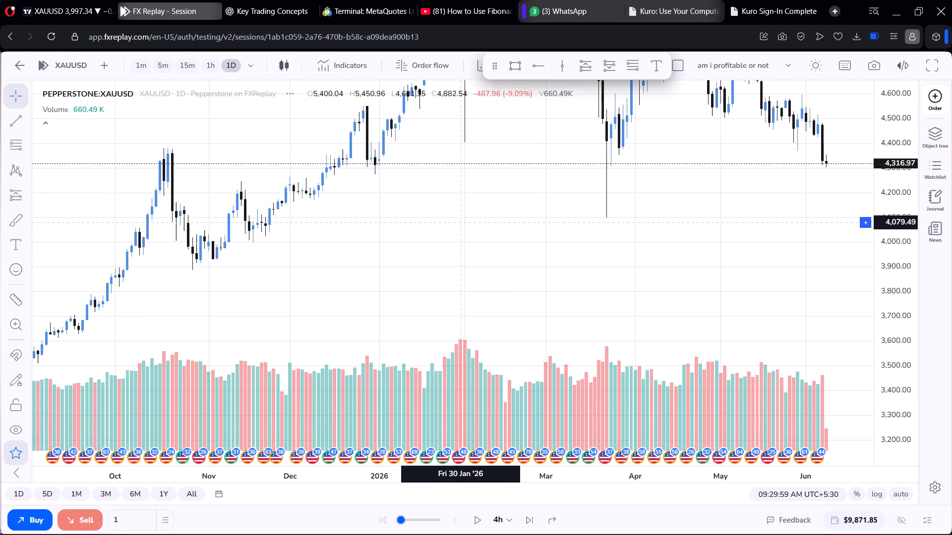
pyautogui.moveTo(462, 222); pyautogui.dragTo(463, 222)
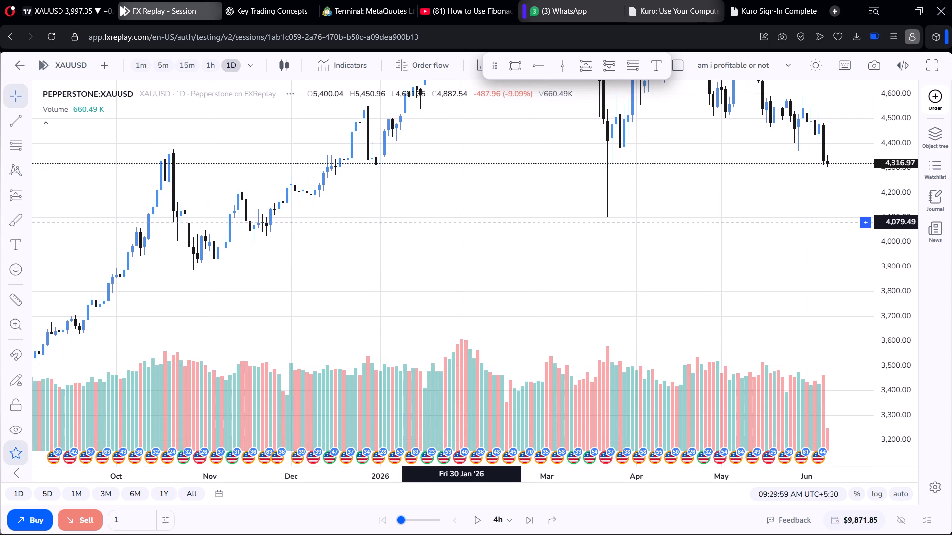
pyautogui.moveTo(463, 222); pyautogui.dragTo(463, 220)
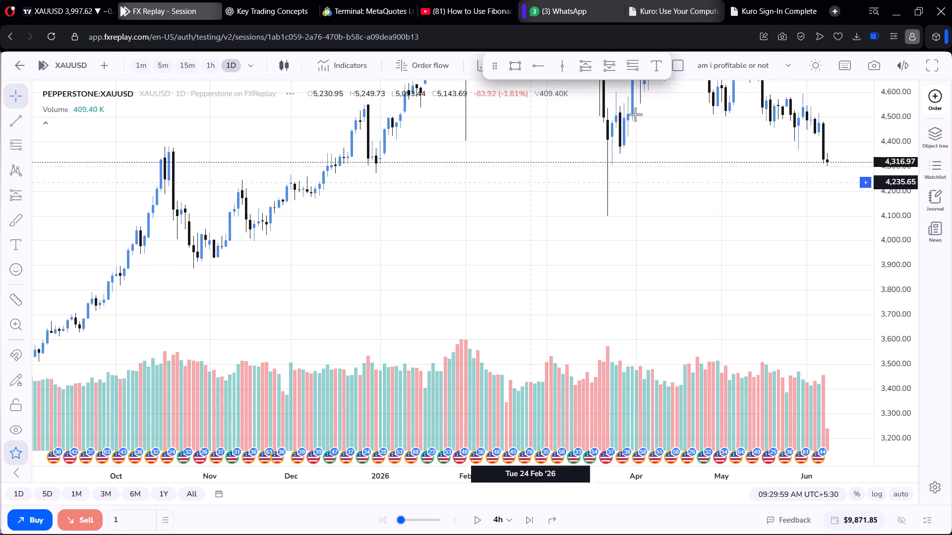
# Draw a rectangle zone from the late-December 2025 lows past the latest daily candle, spanning about 4,321 down to 4,256.
pyautogui.click(513, 61)
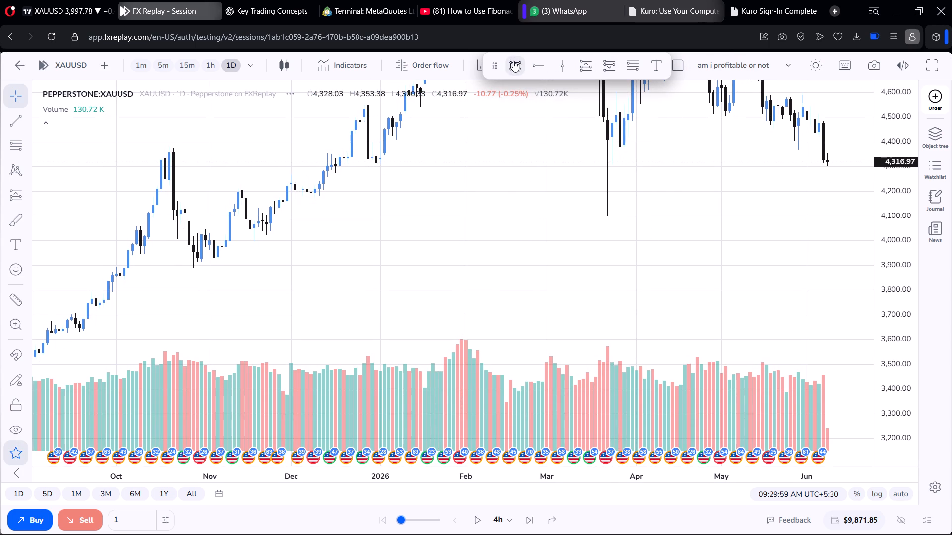
pyautogui.moveTo(363, 160); pyautogui.dragTo(363, 160)
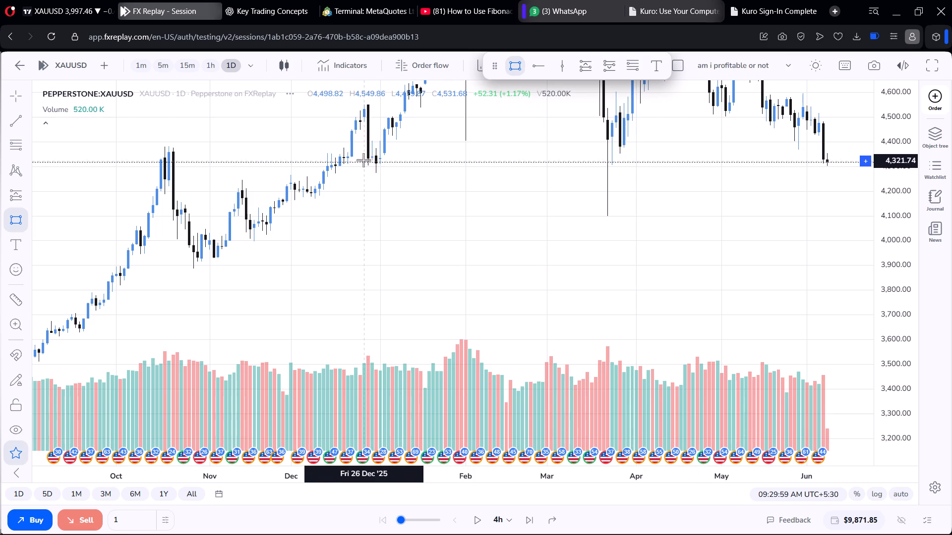
pyautogui.moveTo(363, 160); pyautogui.dragTo(783, 181)
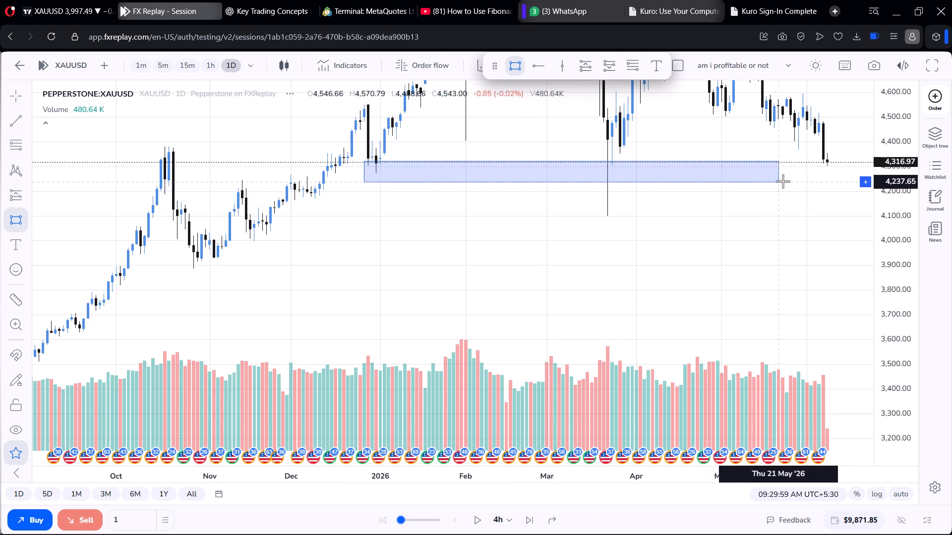
pyautogui.moveTo(783, 181); pyautogui.dragTo(845, 176)
pyautogui.click(845, 176)
pyautogui.click(745, 225)
# Examine how the daily swings from October 2025 to June 2026 relate to the newly drawn zone.
pyautogui.moveTo(744, 225); pyautogui.dragTo(772, 354)
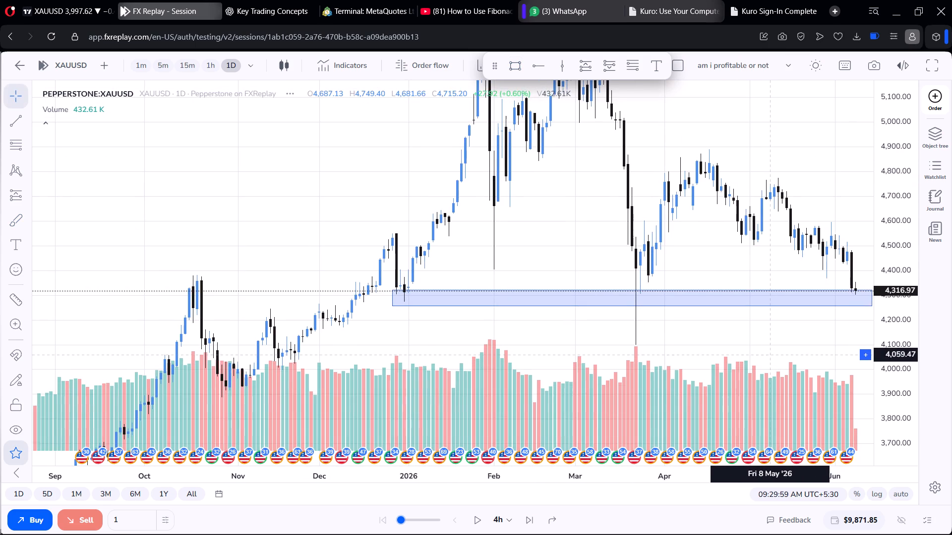
pyautogui.moveTo(772, 354); pyautogui.dragTo(771, 354)
pyautogui.moveTo(637, 176); pyautogui.dragTo(707, 295)
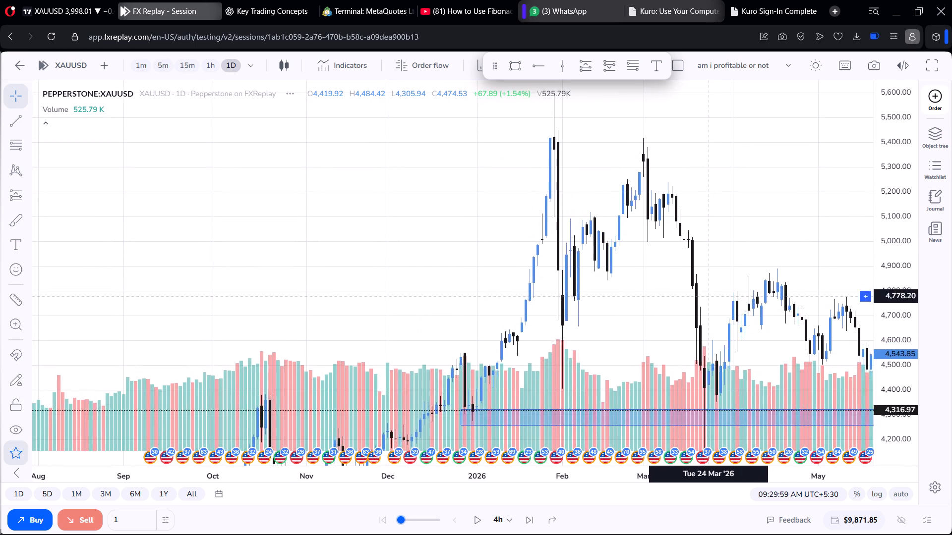
pyautogui.moveTo(707, 295); pyautogui.dragTo(704, 137)
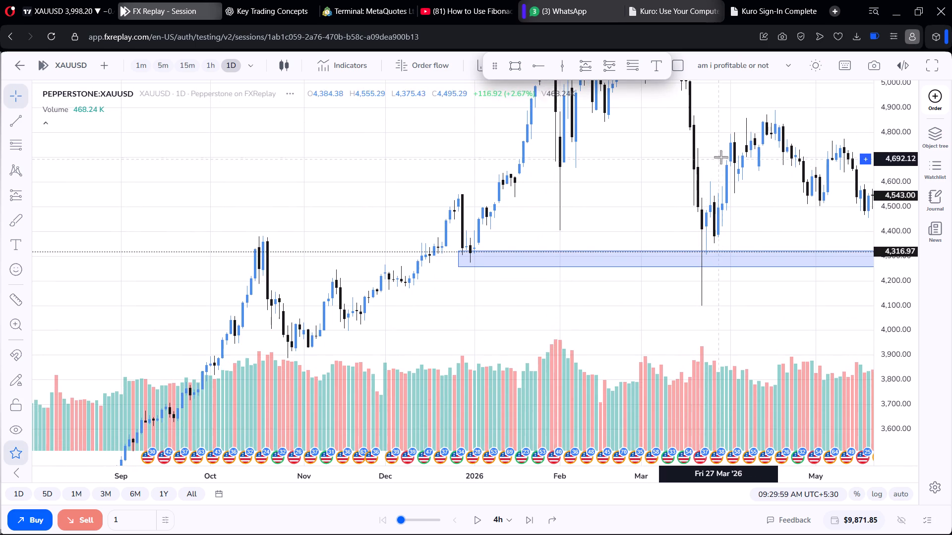
pyautogui.moveTo(752, 147); pyautogui.dragTo(703, 189)
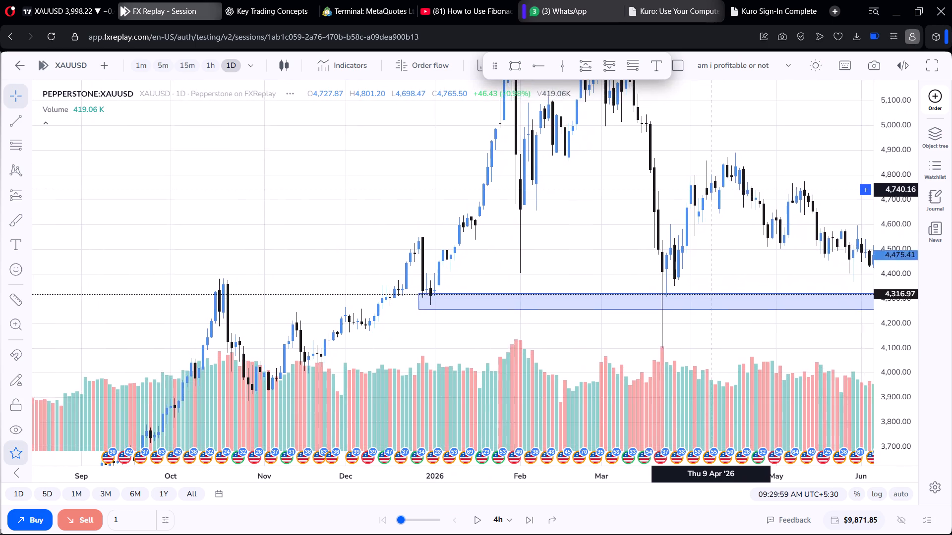
pyautogui.moveTo(703, 189); pyautogui.dragTo(659, 181)
pyautogui.scroll(-6, 666, 174)
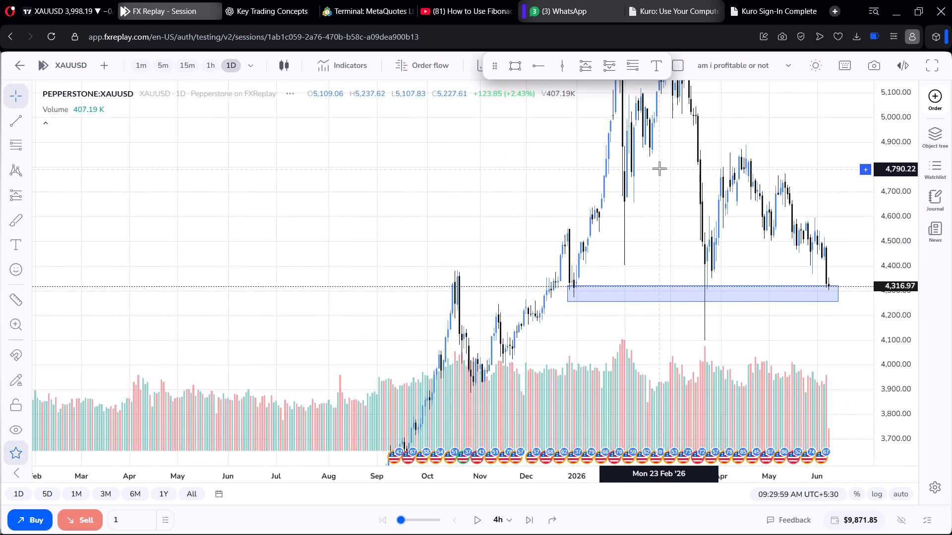
pyautogui.scroll(7, 659, 168)
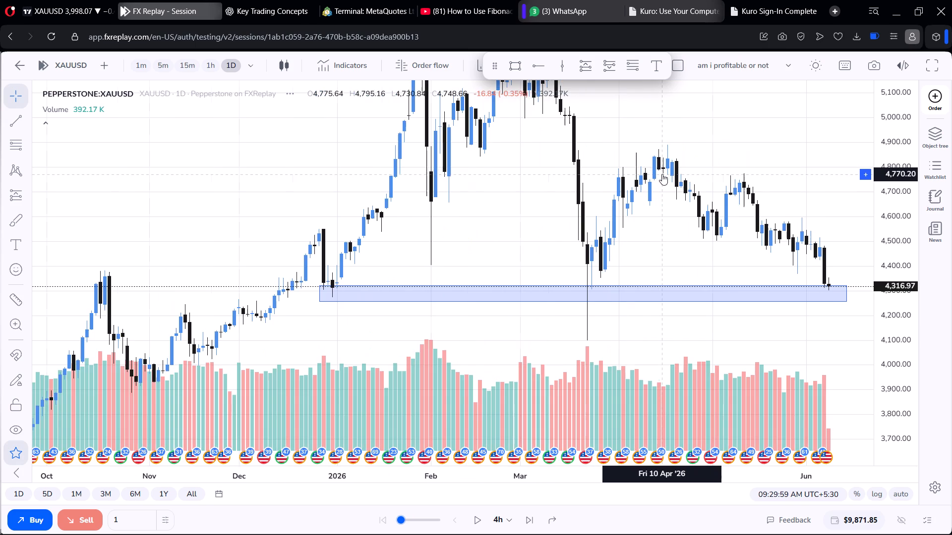
pyautogui.scroll(1, 664, 174)
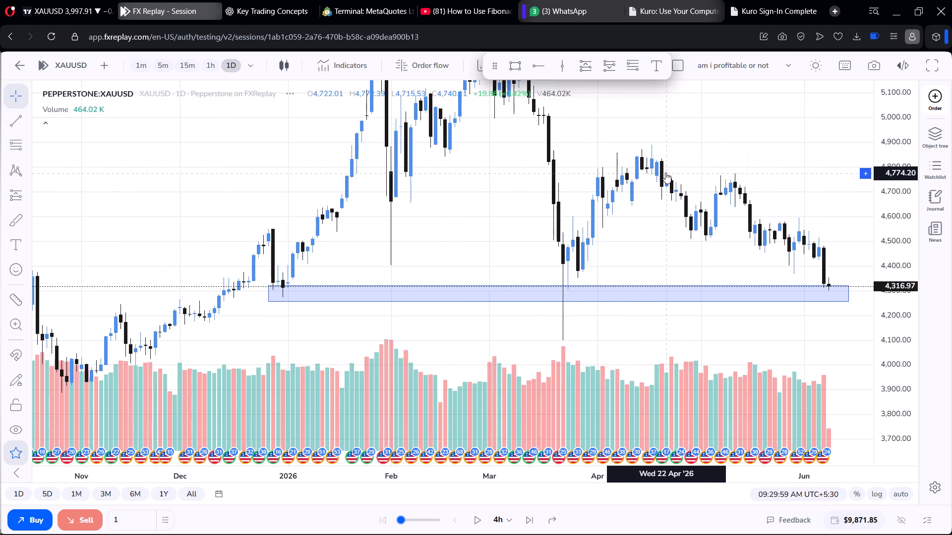
pyautogui.scroll(-3, 674, 169)
pyautogui.moveTo(838, 152); pyautogui.dragTo(822, 152)
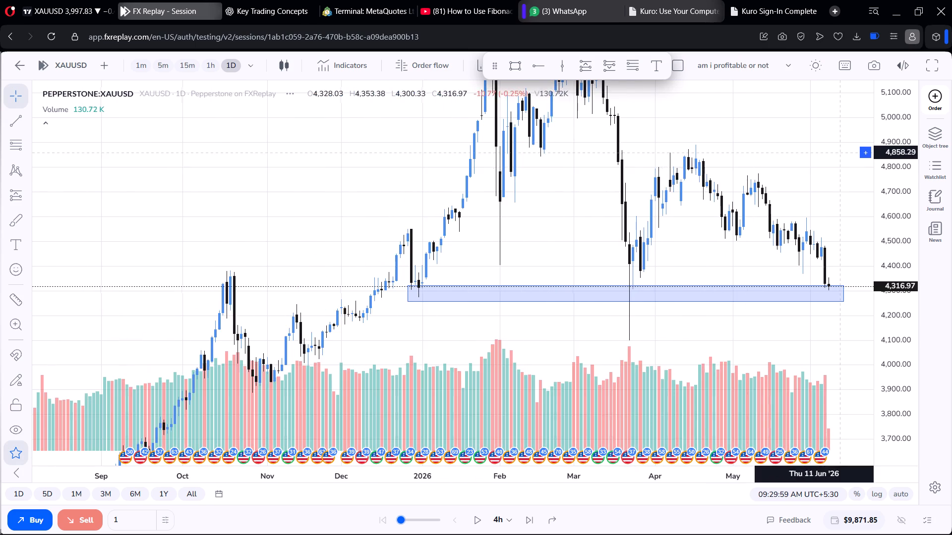
pyautogui.moveTo(822, 152); pyautogui.dragTo(751, 147)
pyautogui.scroll(5, 915, 214)
pyautogui.scroll(7, 673, 178)
pyautogui.scroll(-5, 672, 178)
pyautogui.moveTo(686, 197); pyautogui.dragTo(620, 171)
pyautogui.scroll(1, 617, 170)
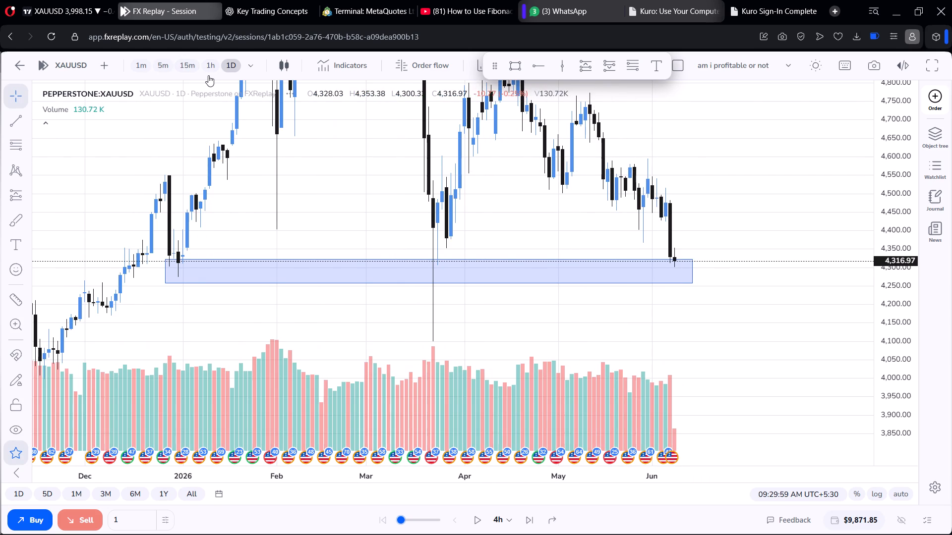
# Switch the chart to the 1-hour timeframe and examine the late-May to 8 June price action around the zone.
pyautogui.click(210, 71)
pyautogui.scroll(-5, 515, 169)
pyautogui.scroll(-4, 590, 188)
pyautogui.moveTo(597, 196); pyautogui.dragTo(582, 159)
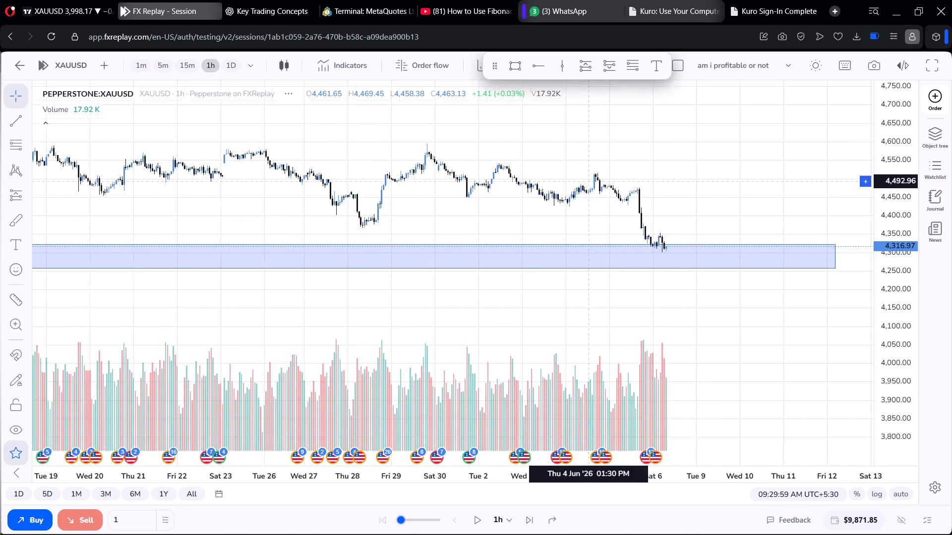
pyautogui.moveTo(582, 159); pyautogui.dragTo(583, 132)
pyautogui.scroll(7, 897, 196)
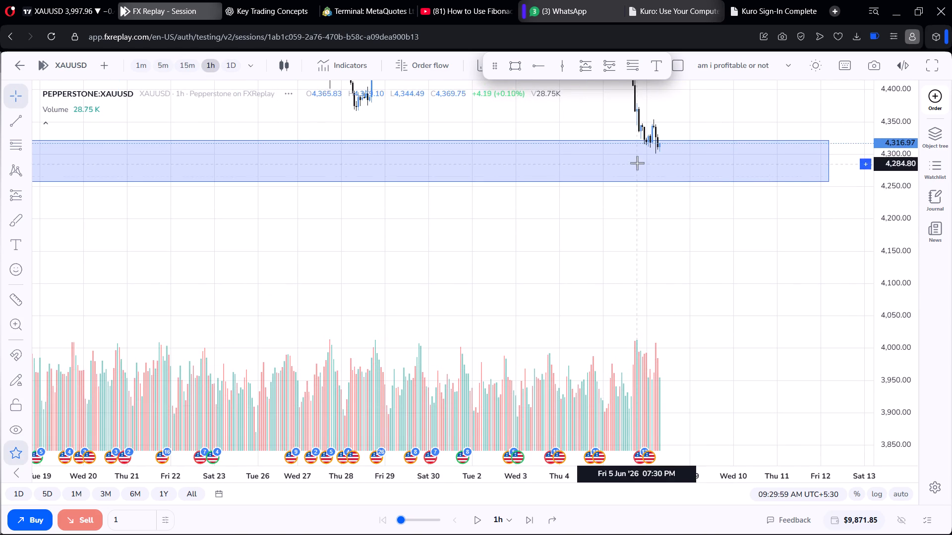
pyautogui.moveTo(624, 117); pyautogui.dragTo(608, 234)
pyautogui.scroll(5, 608, 231)
pyautogui.scroll(-6, 608, 216)
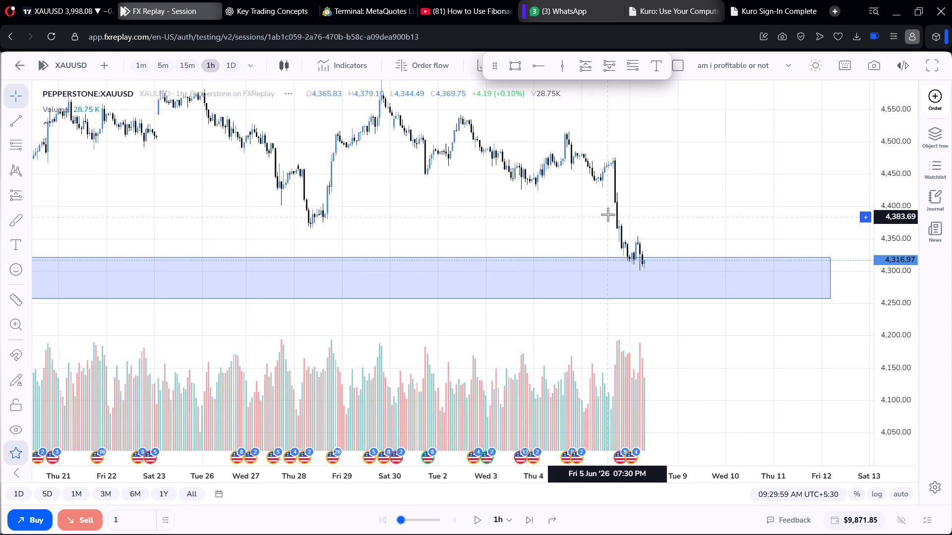
pyautogui.scroll(-2, 605, 211)
# Return to the daily timeframe and draw a horizontal ray from the Friday 5 June candle's high at 4,481.81.
pyautogui.click(221, 62)
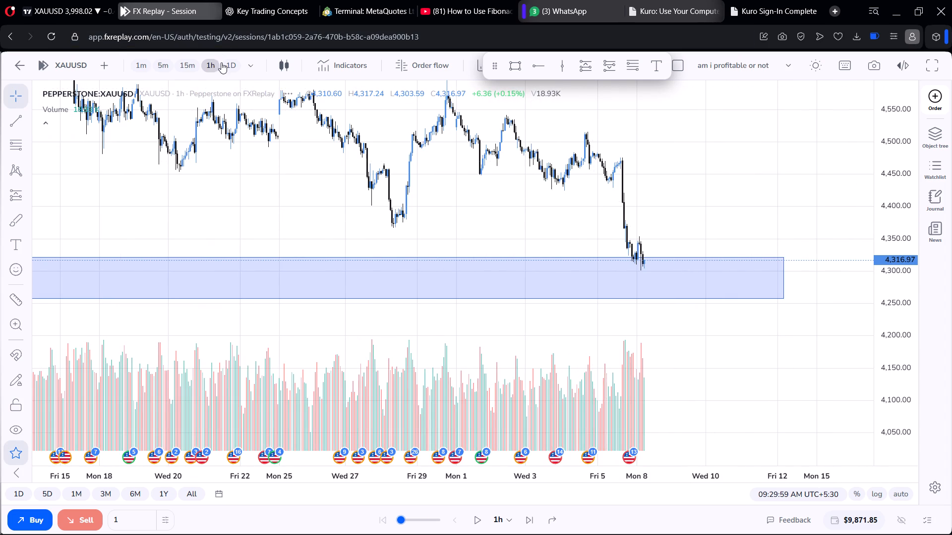
pyautogui.scroll(14, 563, 166)
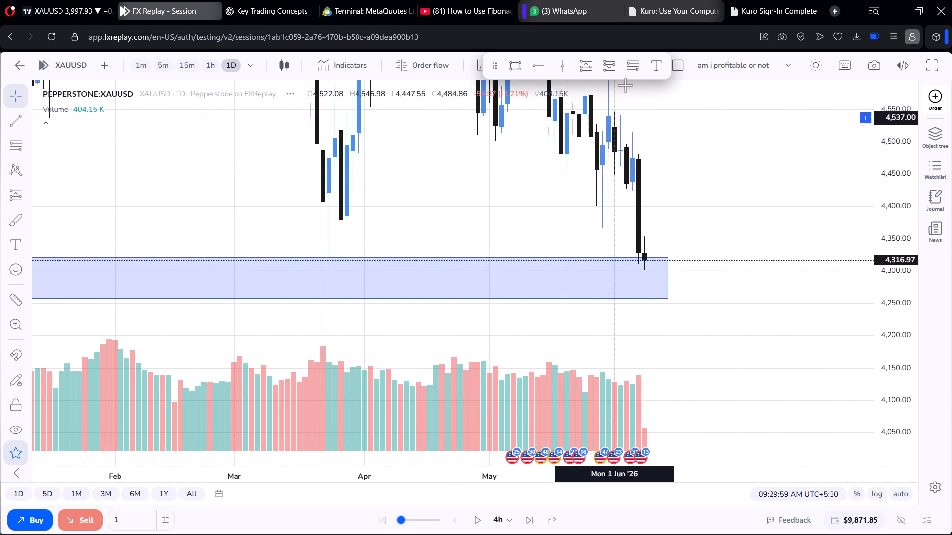
pyautogui.click(537, 66)
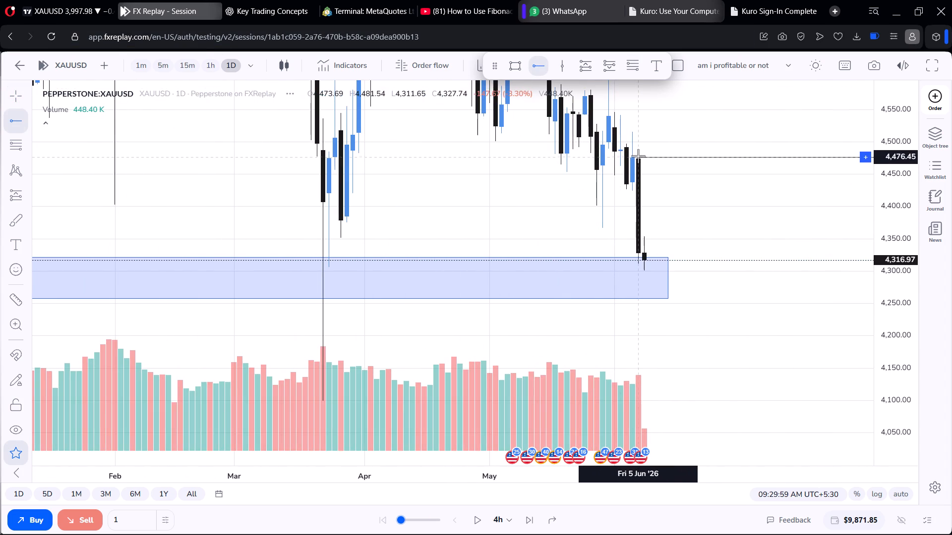
pyautogui.click(638, 153)
pyautogui.click(697, 95)
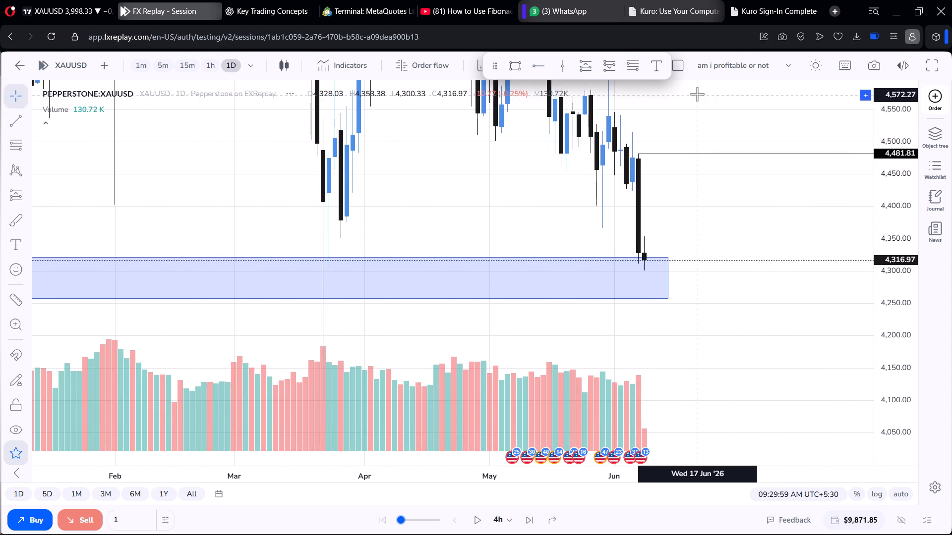
# Draw a second horizontal ray from the Friday 5 June daily candle's low, placed at 4,311.69.
pyautogui.click(539, 63)
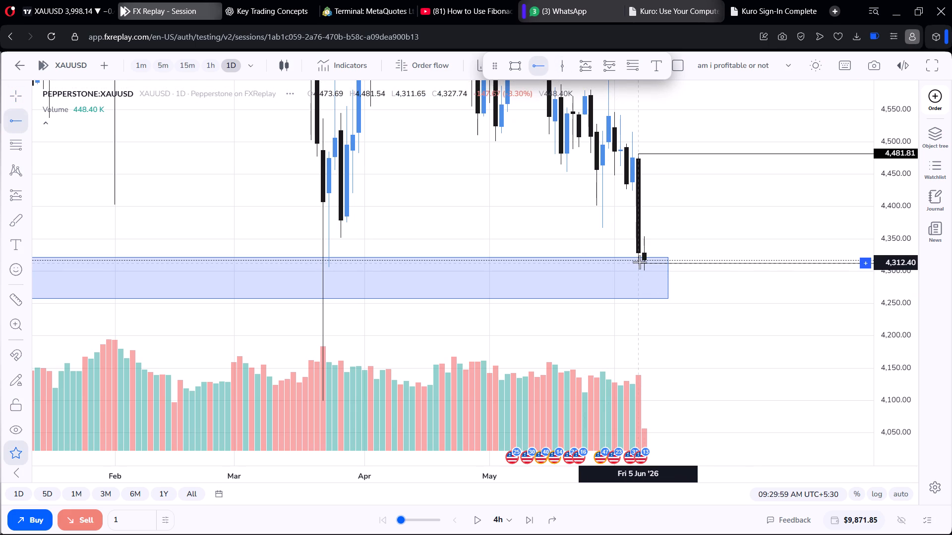
pyautogui.click(638, 262)
pyautogui.click(601, 223)
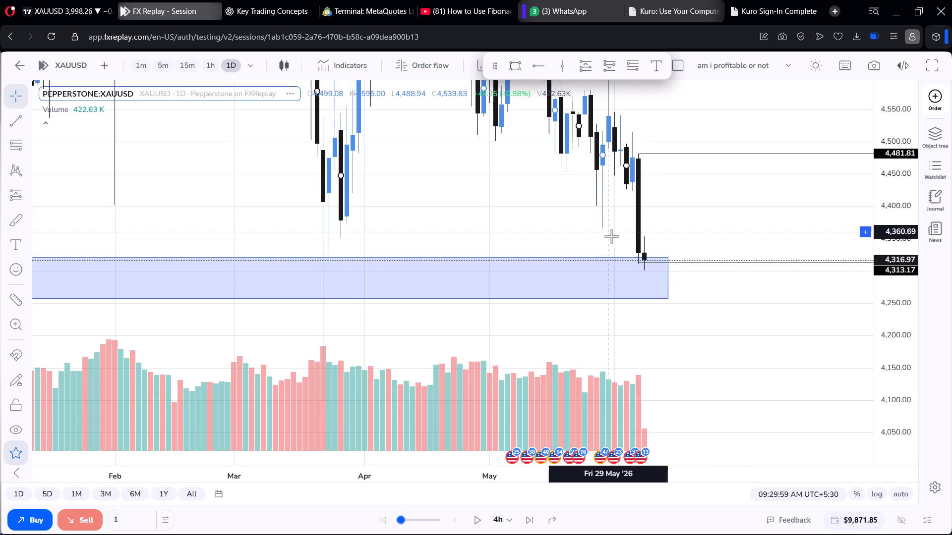
pyautogui.click(714, 261)
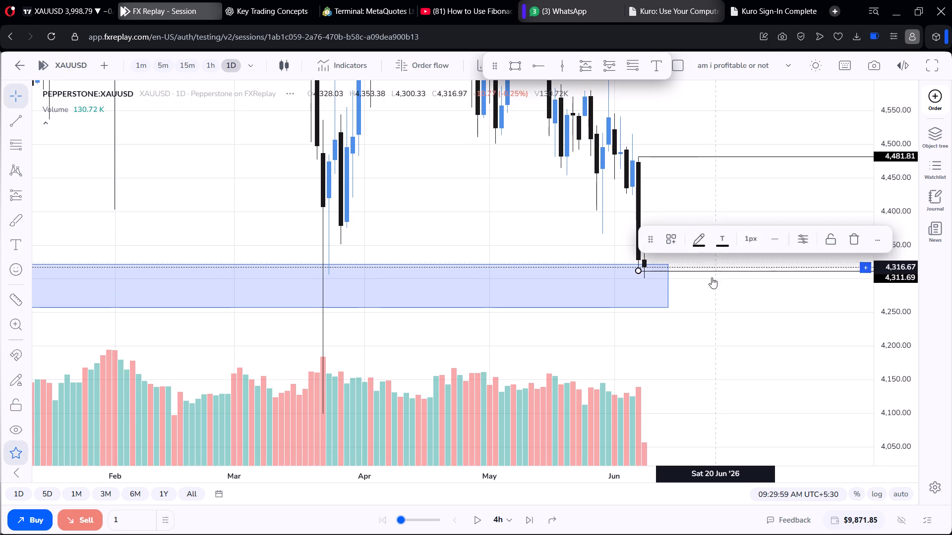
pyautogui.click(711, 280)
# Switch the chart to the 1-hour timeframe to view Friday 5 June's hourly candles between the two rays.
pyautogui.scroll(5, 696, 203)
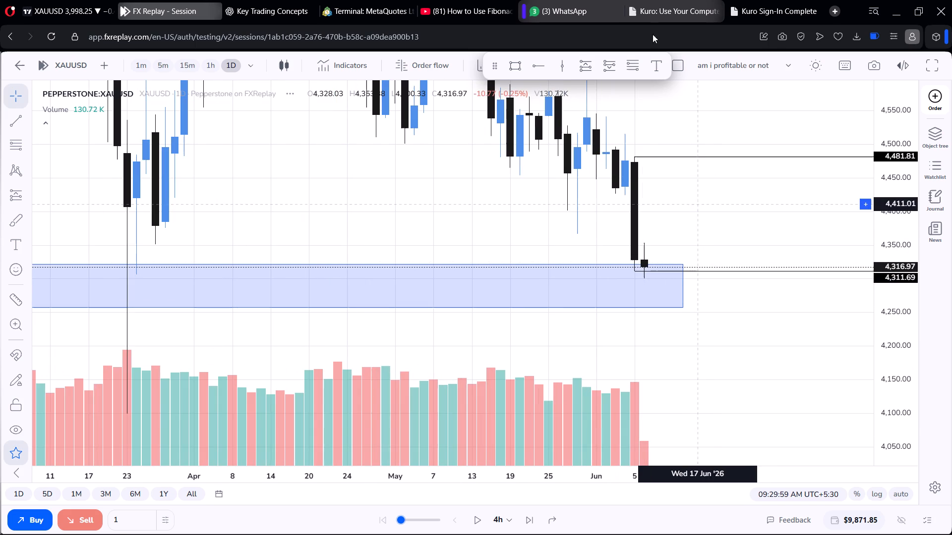
pyautogui.click(216, 65)
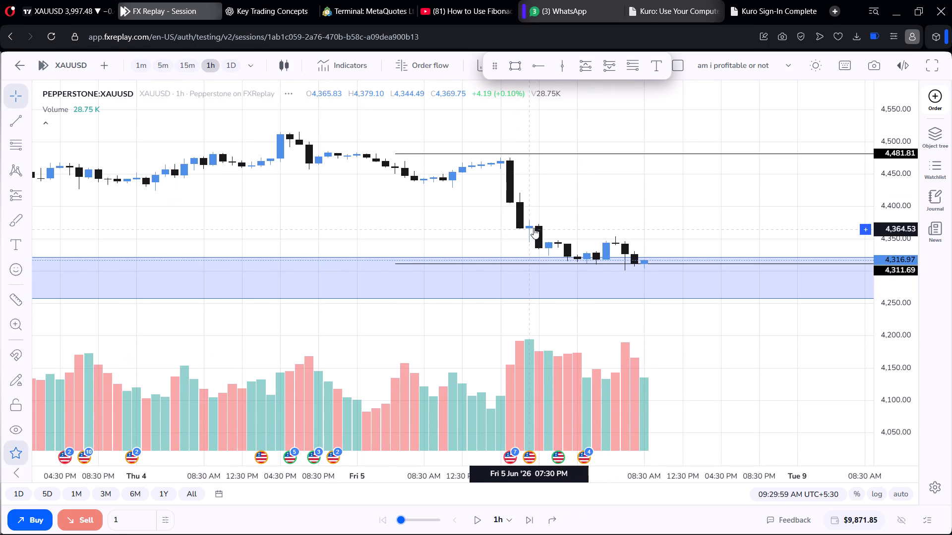
# Examine the hourly price action from late April to 8 June, focusing on the 5 June drop into the daily zone.
pyautogui.scroll(-5, 534, 217)
pyautogui.scroll(5, 532, 214)
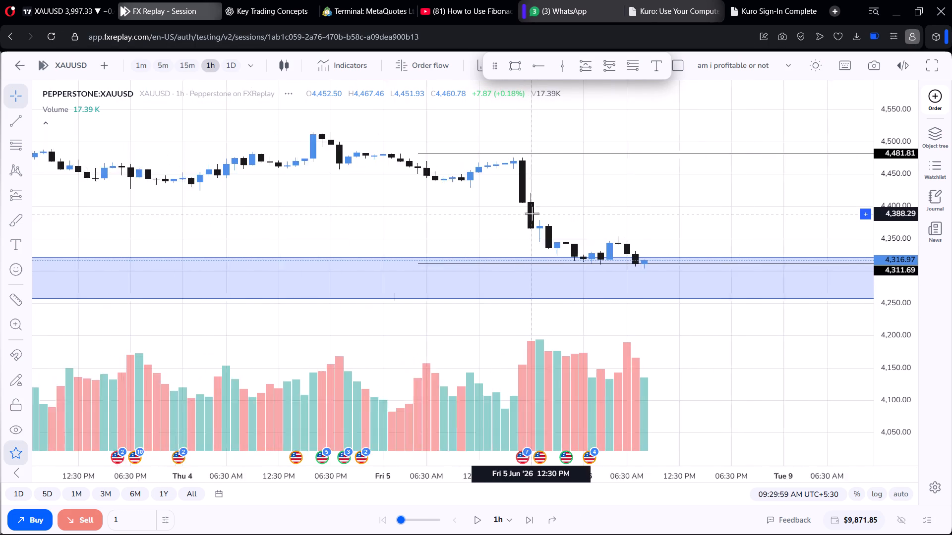
pyautogui.scroll(4, 535, 212)
pyautogui.scroll(-13, 535, 212)
pyautogui.moveTo(583, 251); pyautogui.dragTo(538, 227)
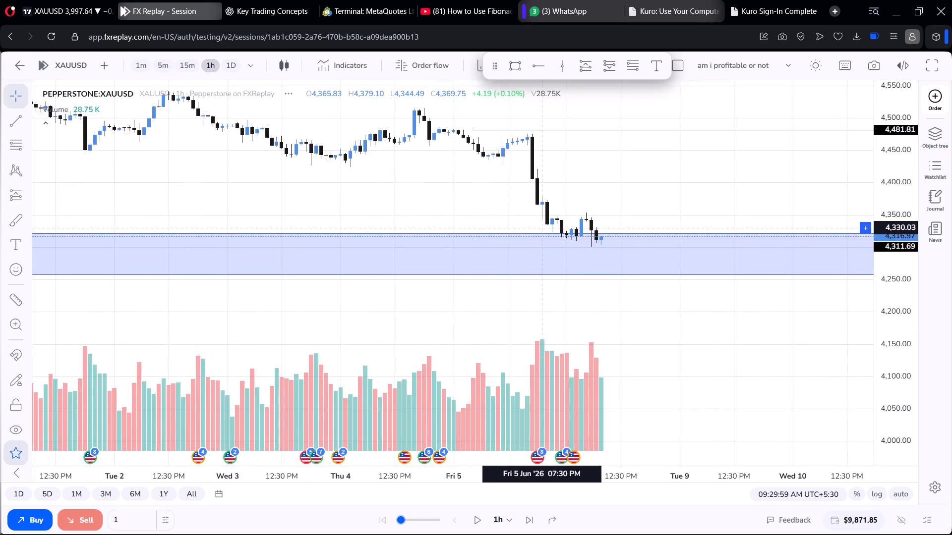
pyautogui.moveTo(538, 227); pyautogui.dragTo(747, 308)
pyautogui.scroll(-12, 741, 305)
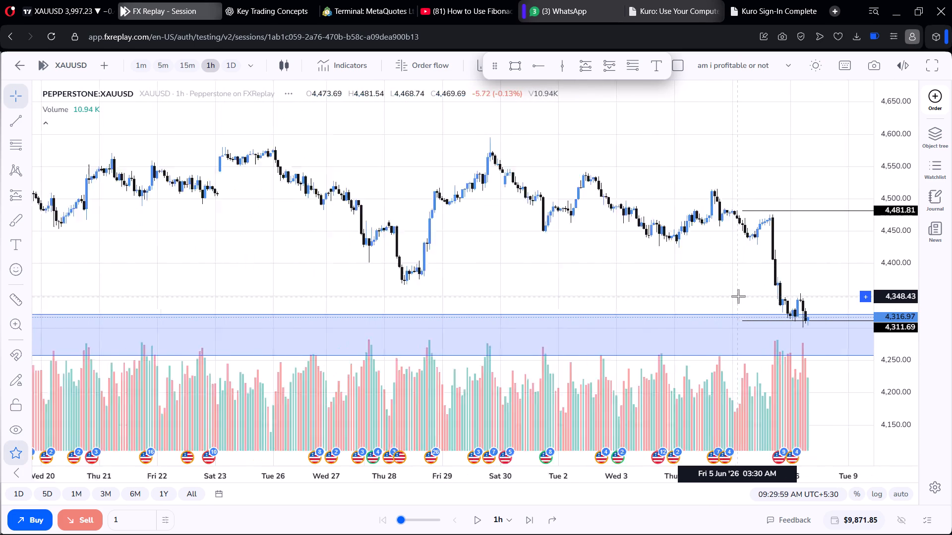
pyautogui.scroll(-7, 739, 291)
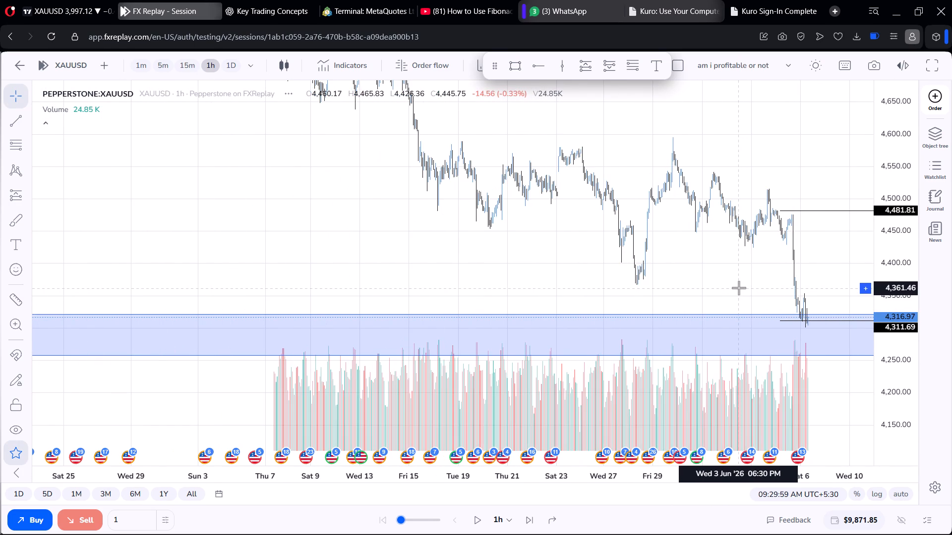
pyautogui.scroll(5, 739, 288)
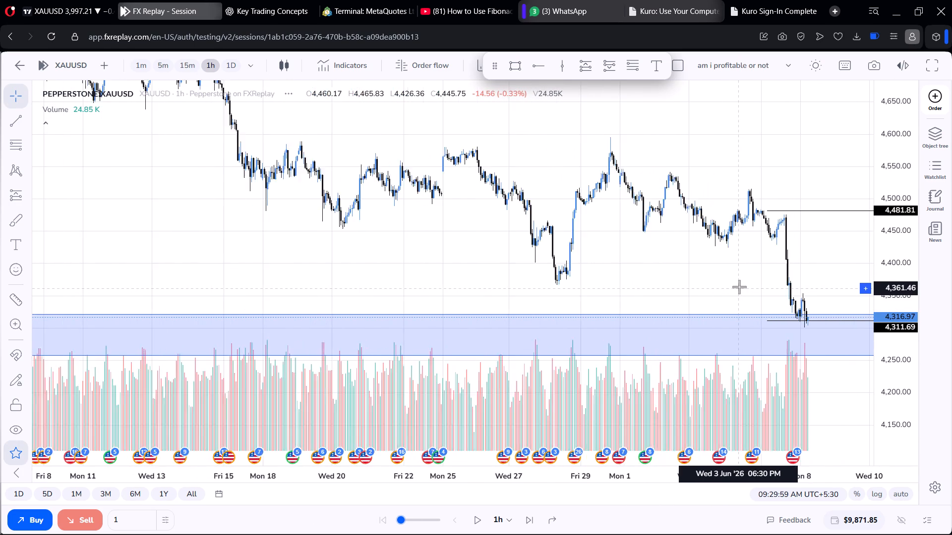
pyautogui.scroll(4, 739, 286)
pyautogui.scroll(-3, 739, 286)
pyautogui.scroll(10, 739, 286)
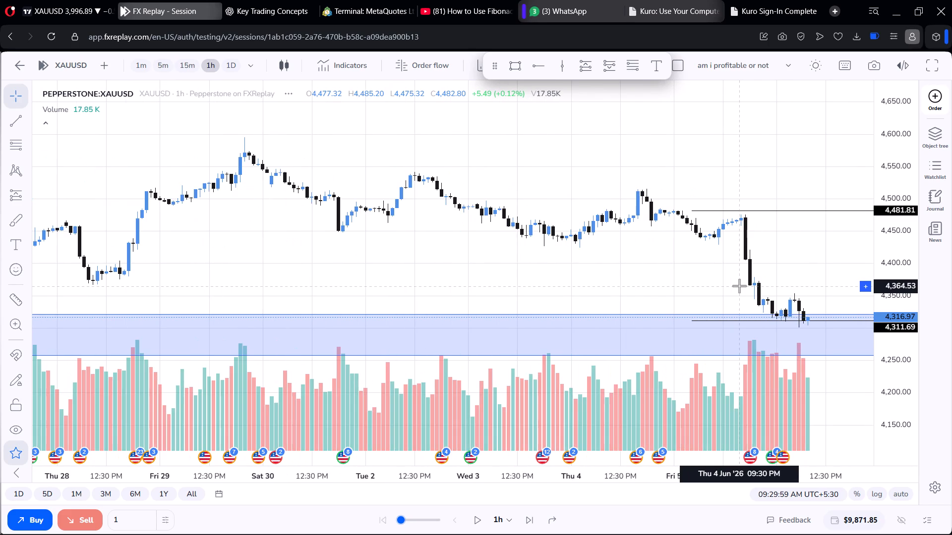
pyautogui.moveTo(751, 271); pyautogui.dragTo(594, 234)
pyautogui.scroll(3, 604, 233)
pyautogui.moveTo(652, 238); pyautogui.dragTo(678, 206)
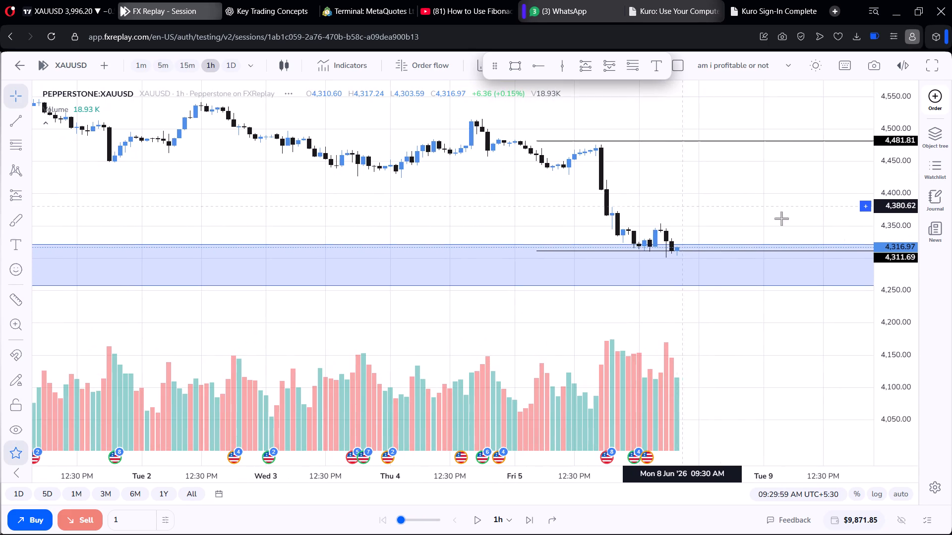
pyautogui.scroll(9, 883, 235)
pyautogui.scroll(5, 743, 210)
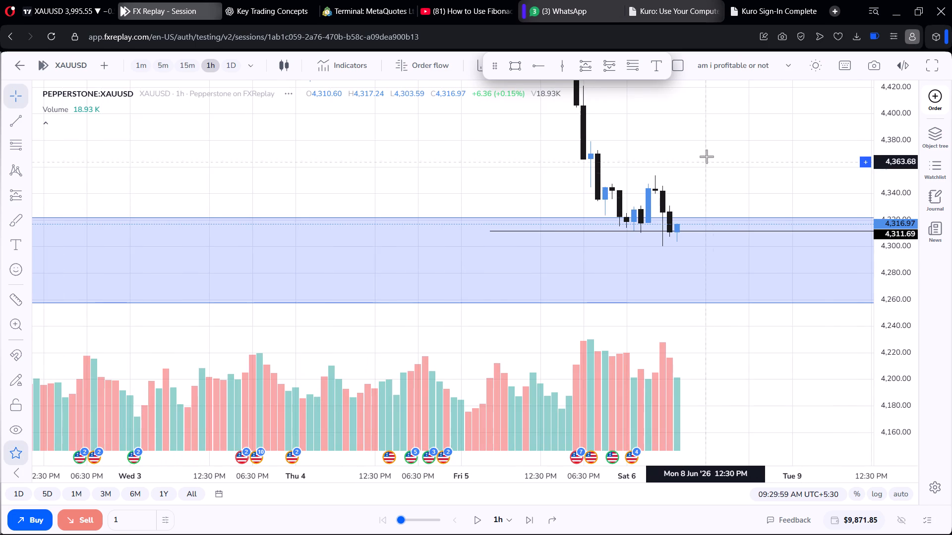
pyautogui.moveTo(707, 156); pyautogui.dragTo(702, 210)
pyautogui.scroll(3, 705, 192)
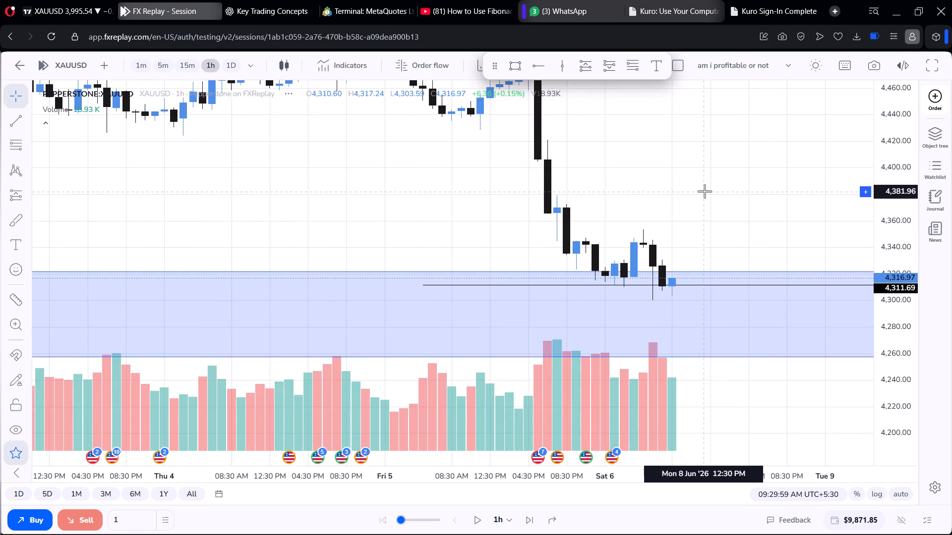
# Draw a rectangle zone over the 5 June hourly drop, from about 4,404 down to 4,379, extended right to 9 June.
pyautogui.scroll(-4, 705, 191)
pyautogui.click(517, 64)
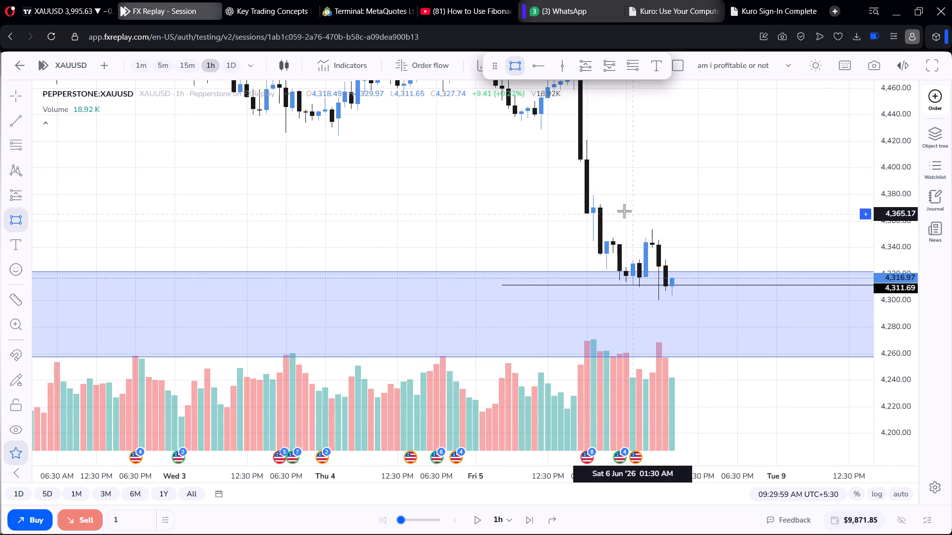
pyautogui.moveTo(581, 162); pyautogui.dragTo(628, 185)
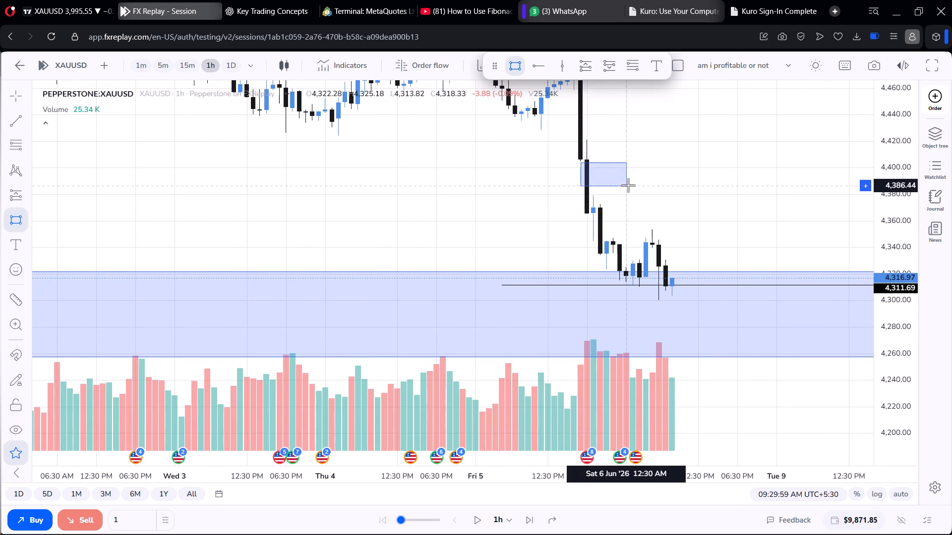
pyautogui.moveTo(628, 185); pyautogui.dragTo(853, 195)
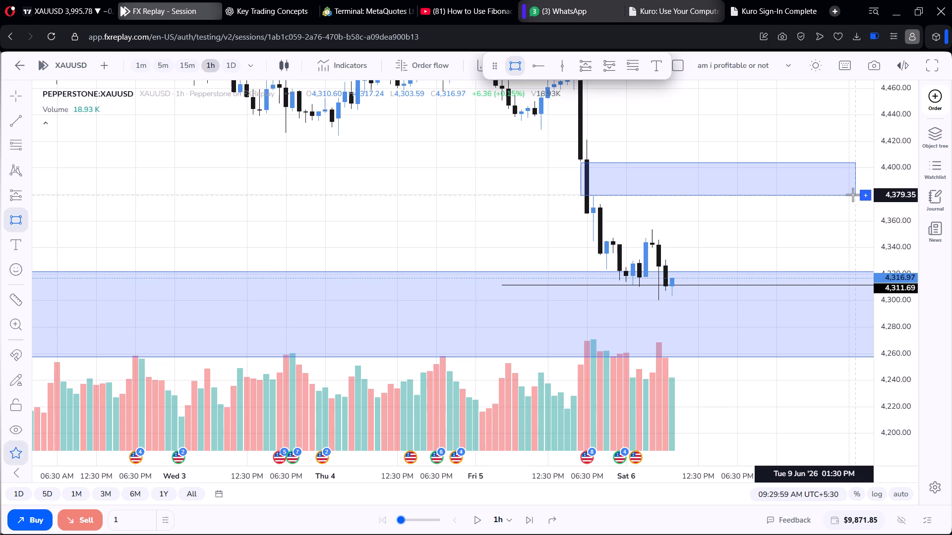
pyautogui.moveTo(853, 195); pyautogui.dragTo(854, 195)
pyautogui.click(854, 195)
pyautogui.click(602, 90)
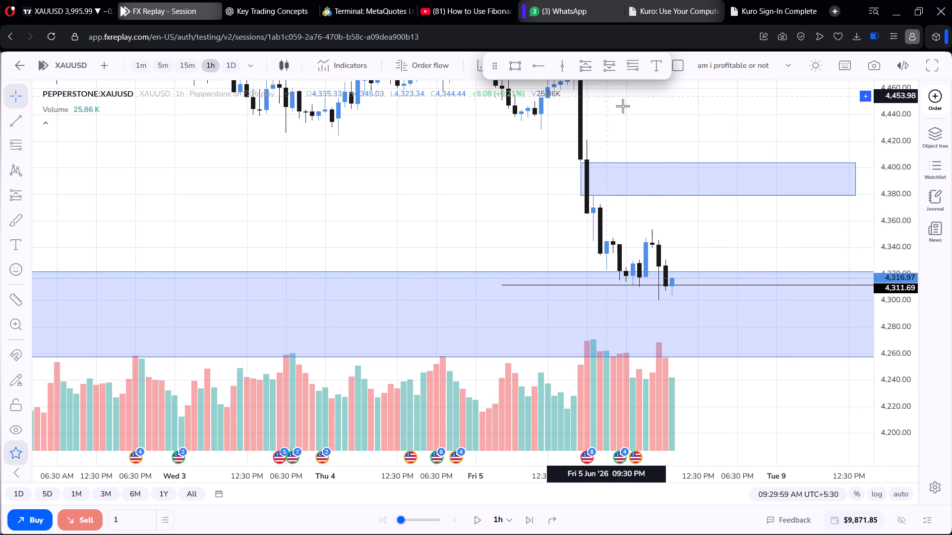
# Draw a second rectangle over the upper part of the 5 June drop, from 4,458.45 to 4,421.14, extended to 9 June.
pyautogui.moveTo(627, 109); pyautogui.dragTo(636, 178)
pyautogui.click(514, 62)
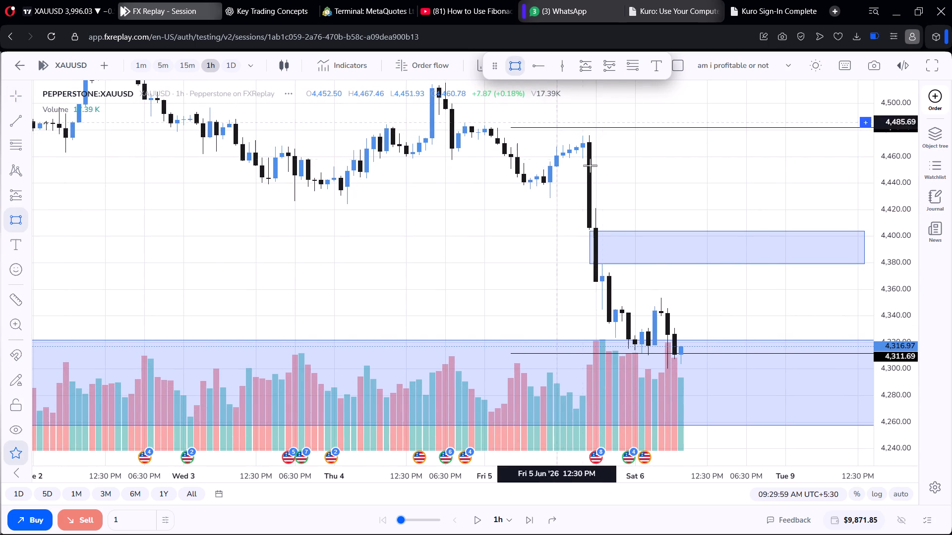
pyautogui.moveTo(583, 158); pyautogui.dragTo(690, 199)
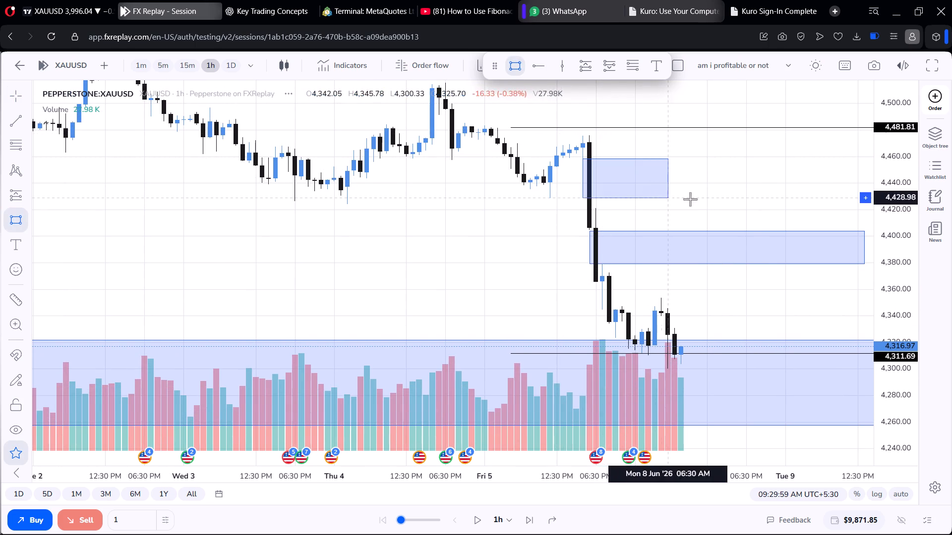
pyautogui.moveTo(690, 199); pyautogui.dragTo(839, 206)
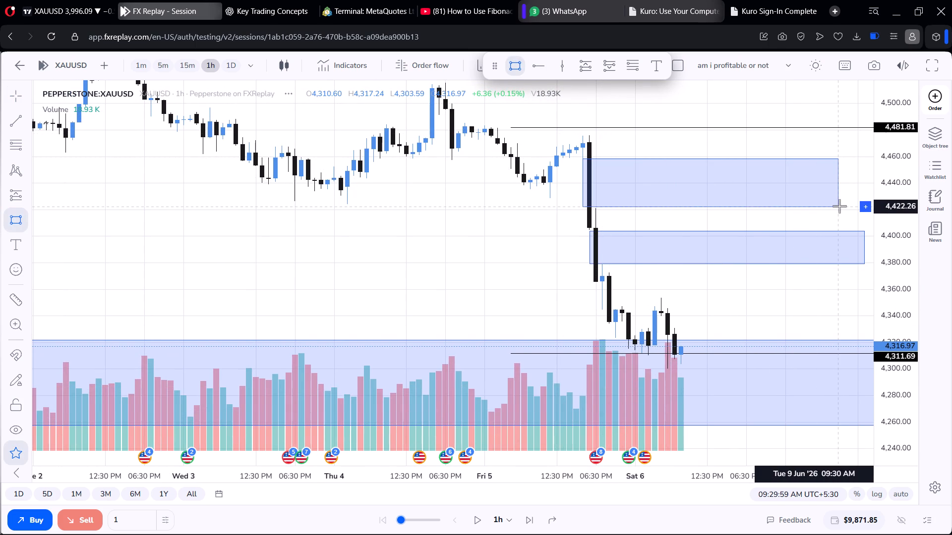
pyautogui.moveTo(839, 206); pyautogui.dragTo(843, 208)
pyautogui.click(843, 208)
pyautogui.click(752, 103)
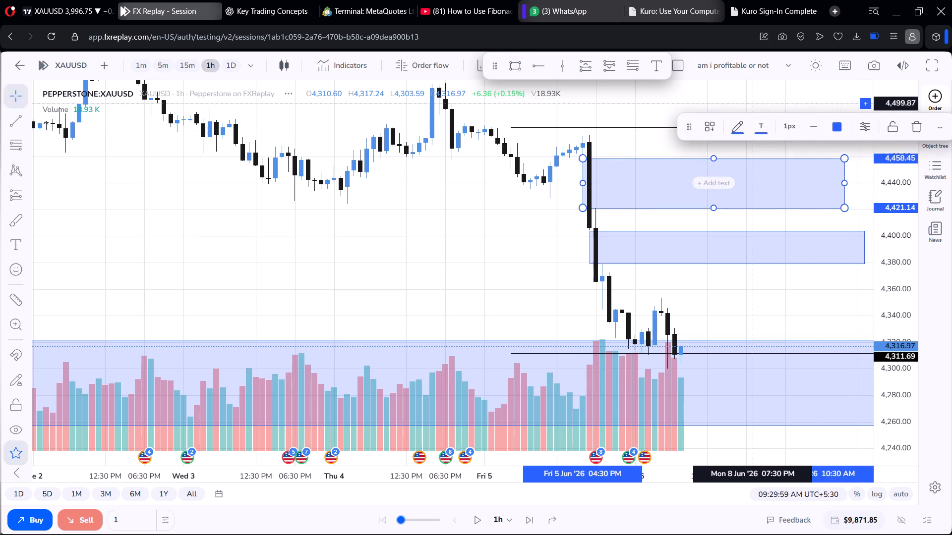
# Examine the hourly structure around the two new rectangles, the 5 June high and low rays and the daily zone.
pyautogui.scroll(-4, 491, 107)
pyautogui.scroll(-4, 569, 179)
pyautogui.moveTo(561, 173); pyautogui.dragTo(565, 232)
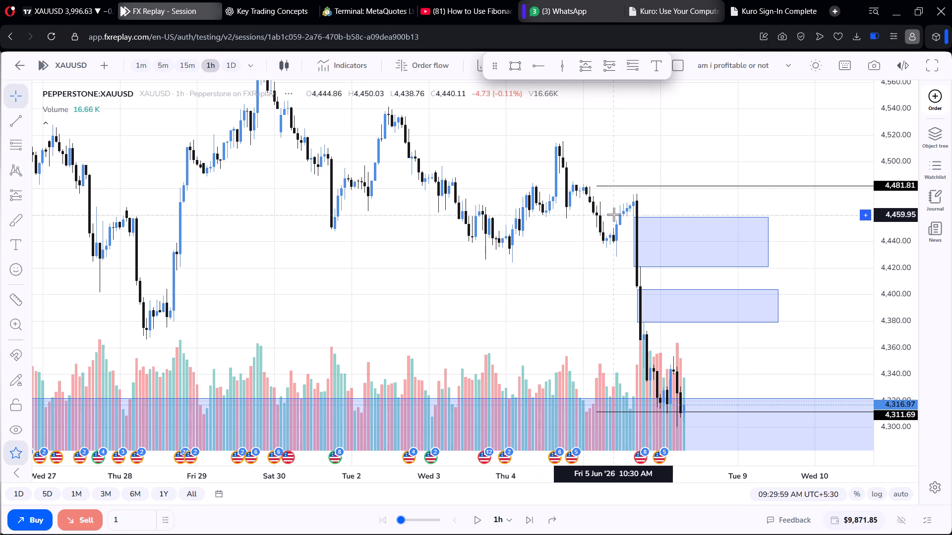
pyautogui.scroll(-1, 610, 219)
pyautogui.scroll(3, 610, 219)
pyautogui.moveTo(610, 253); pyautogui.dragTo(574, 160)
pyautogui.scroll(3, 579, 168)
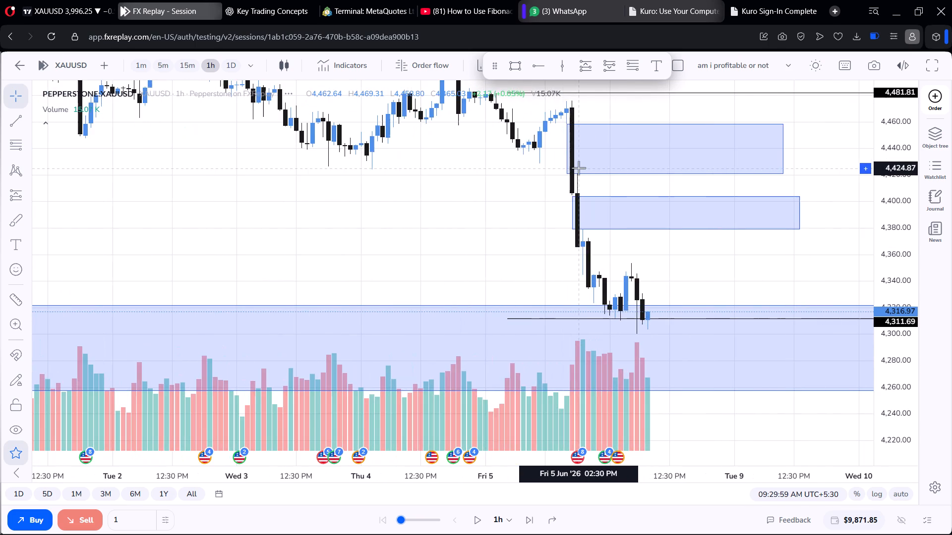
pyautogui.scroll(-5, 535, 214)
pyautogui.moveTo(549, 216); pyautogui.dragTo(480, 114)
pyautogui.scroll(2, 517, 146)
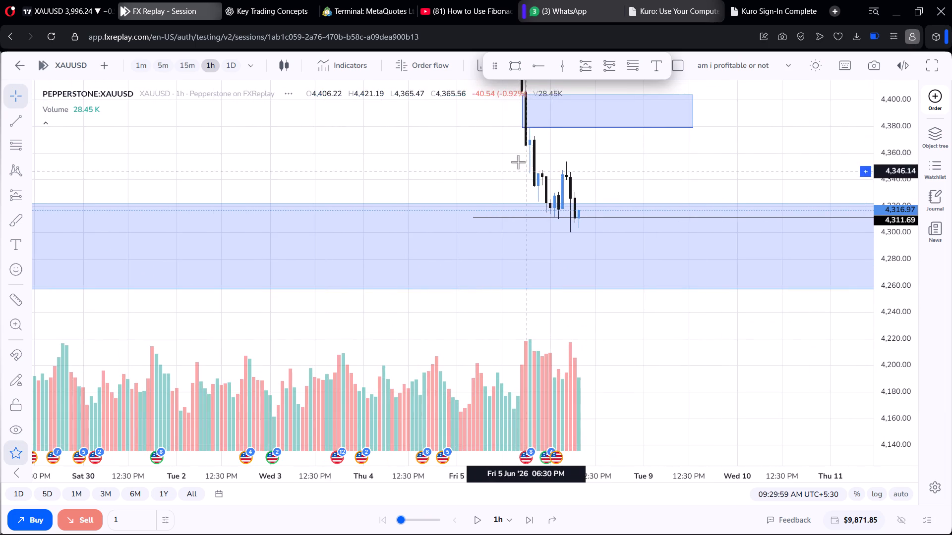
pyautogui.moveTo(516, 160); pyautogui.dragTo(552, 240)
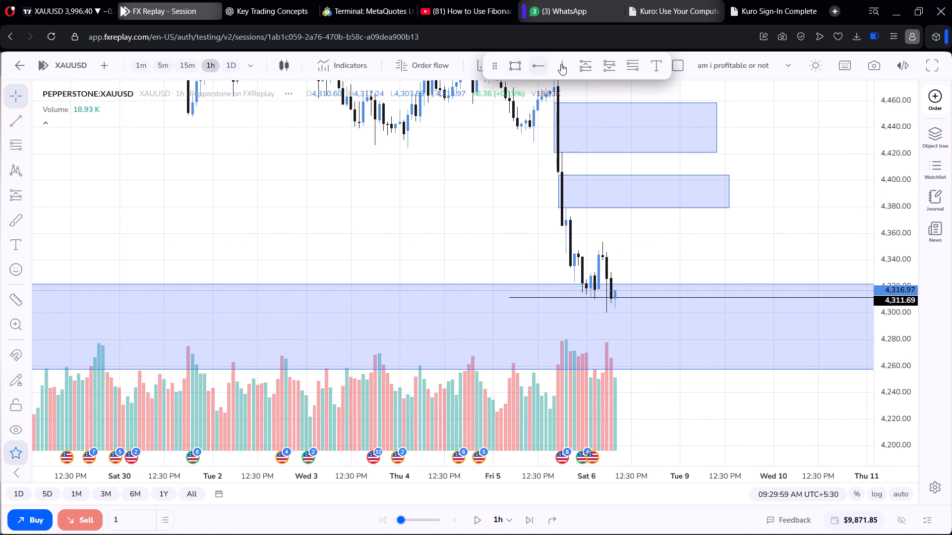
# Draw two vertical lines on Monday 8 June, one at 12:30 PM and one at 6:30 PM.
pyautogui.click(562, 64)
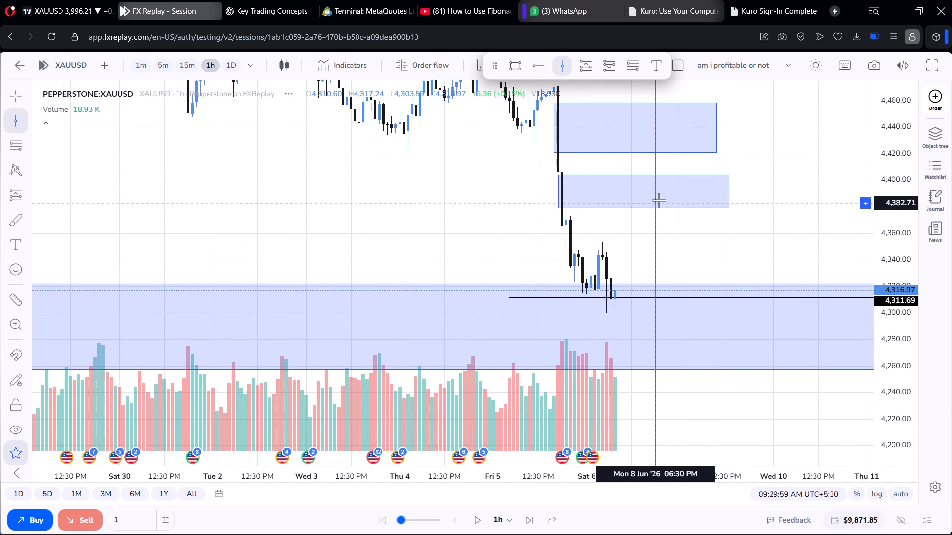
pyautogui.click(630, 194)
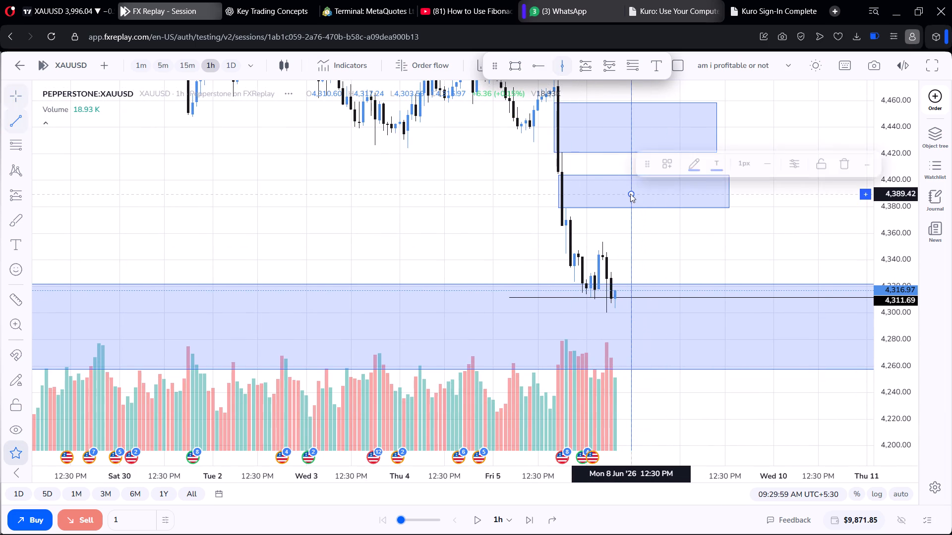
pyautogui.scroll(5, 604, 202)
pyautogui.click(556, 66)
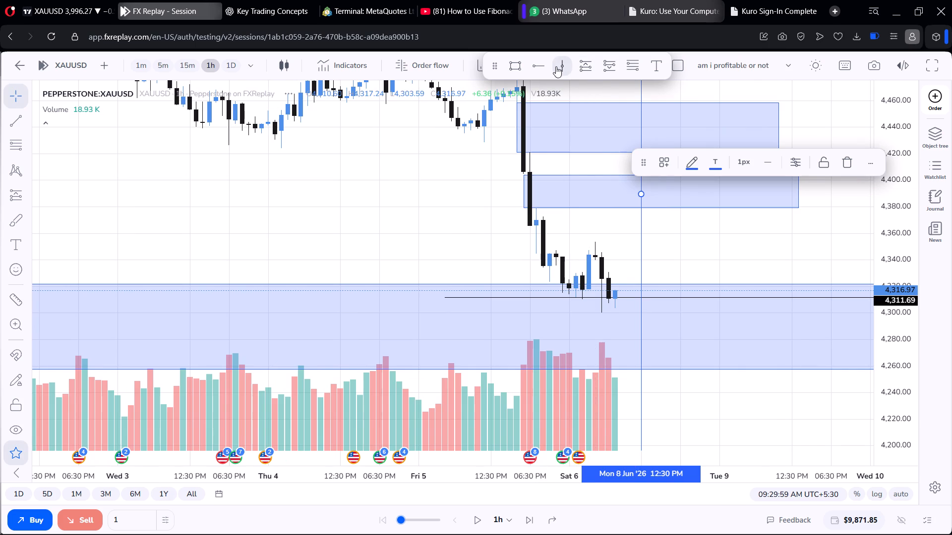
pyautogui.click(683, 193)
pyautogui.scroll(6, 490, 184)
pyautogui.scroll(-7, 490, 183)
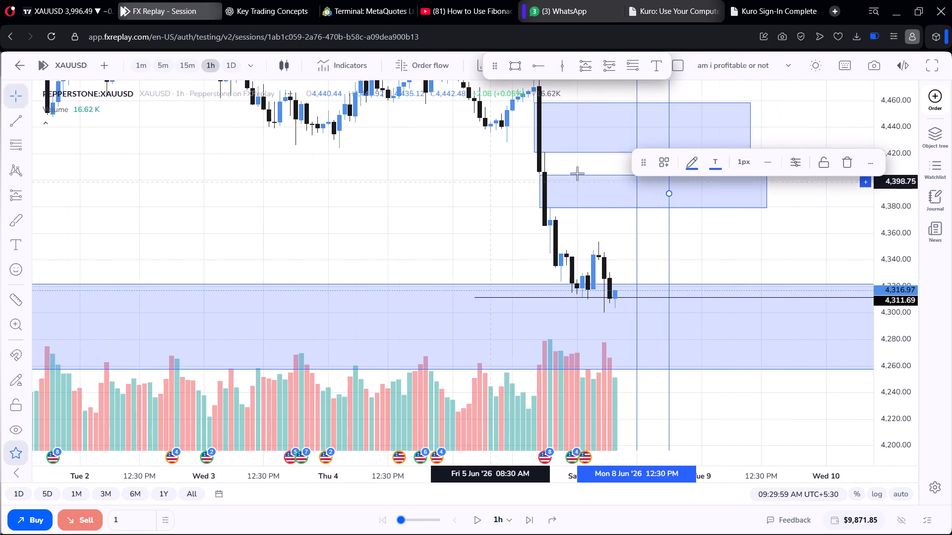
pyautogui.scroll(6, 903, 186)
pyautogui.scroll(4, 523, 161)
pyautogui.scroll(-5, 516, 160)
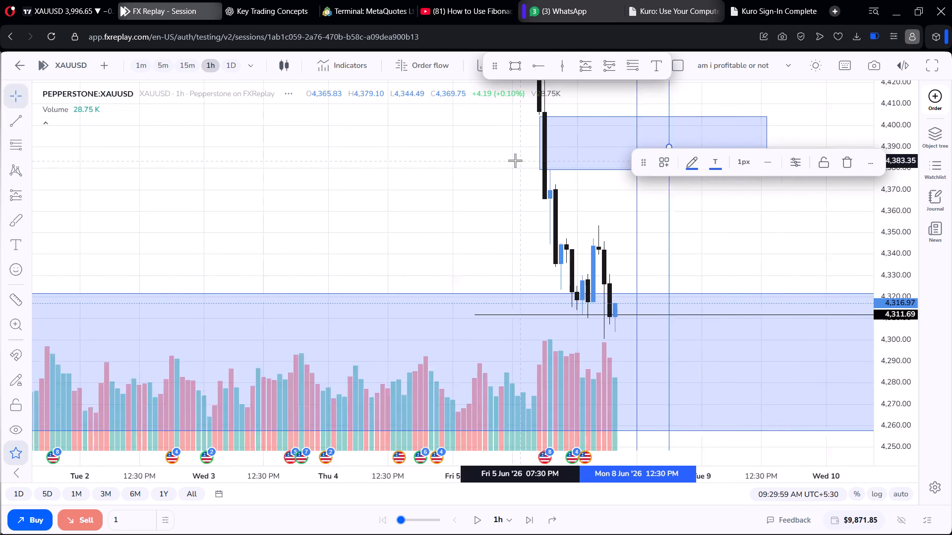
pyautogui.scroll(-1, 515, 160)
pyautogui.click(857, 103)
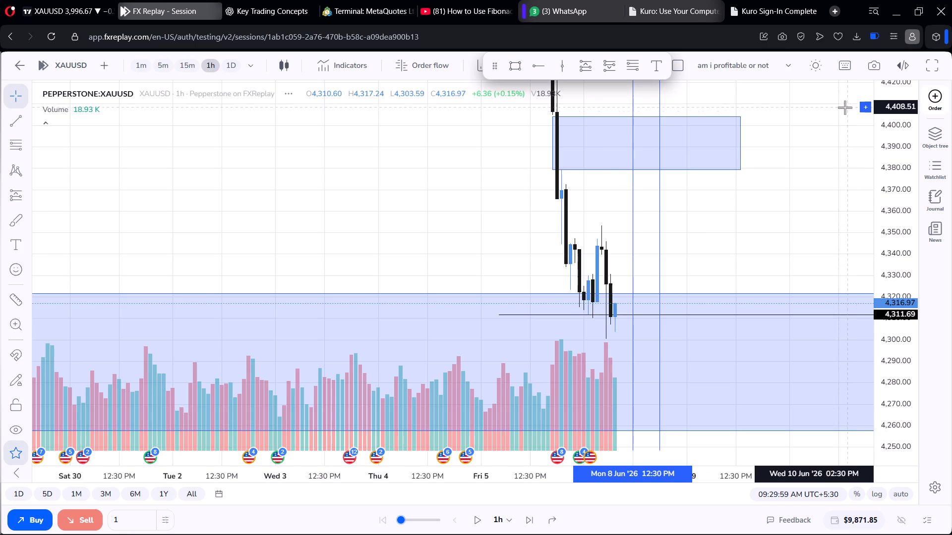
# Examine the hourly price action since May against the marked zones, rays and vertical lines.
pyautogui.moveTo(823, 119); pyautogui.dragTo(825, 256)
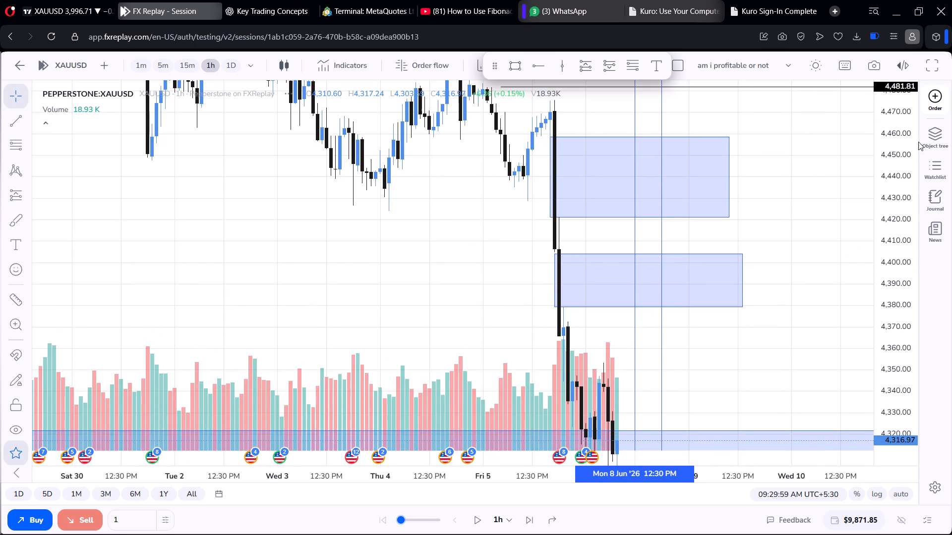
pyautogui.scroll(-11, 904, 138)
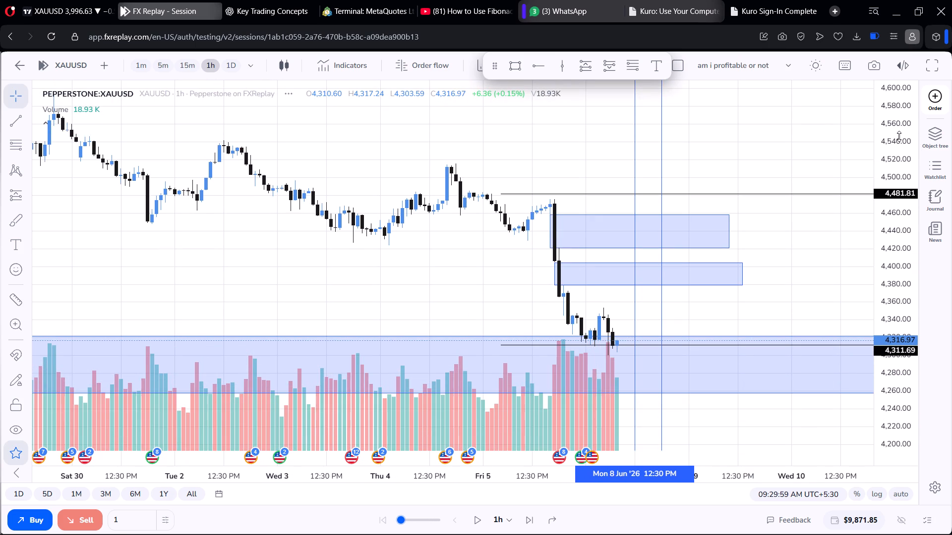
pyautogui.scroll(-3, 899, 136)
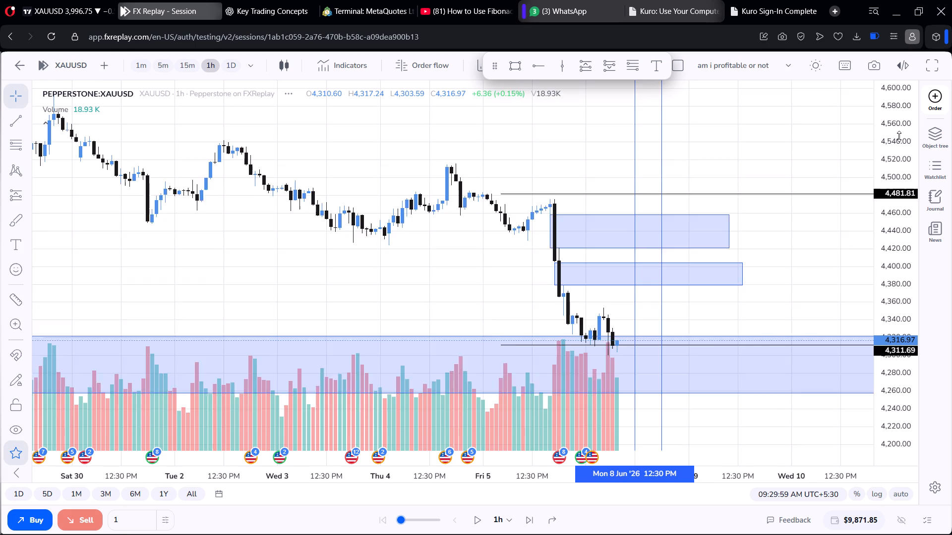
pyautogui.scroll(-3, 899, 136)
pyautogui.scroll(-14, 544, 139)
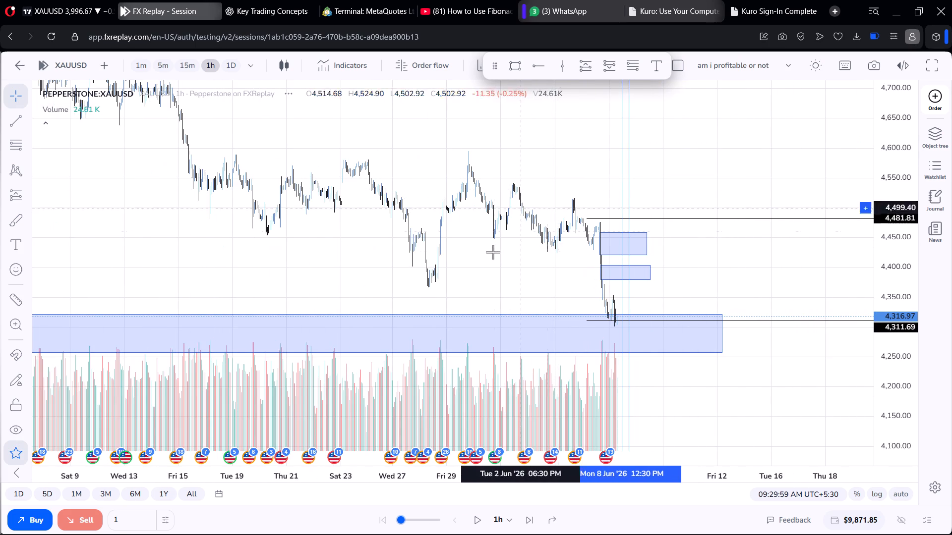
pyautogui.moveTo(489, 246); pyautogui.dragTo(532, 160)
pyautogui.scroll(4, 529, 160)
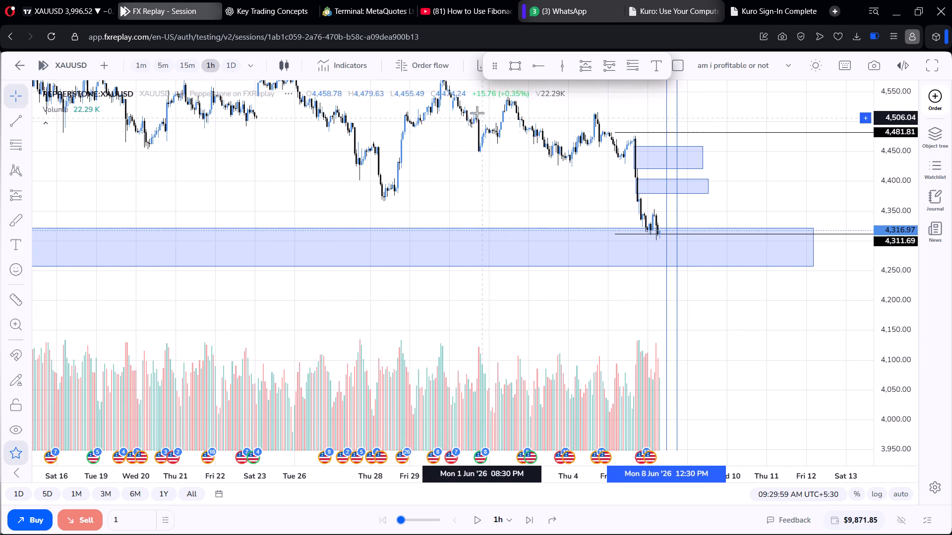
# Switch the chart to the daily timeframe and examine the trend from mid-2025 to 8 June 2026 relative to the zone.
pyautogui.click(225, 60)
pyautogui.scroll(-2, 481, 234)
pyautogui.scroll(14, 547, 213)
pyautogui.moveTo(587, 161); pyautogui.dragTo(587, 160)
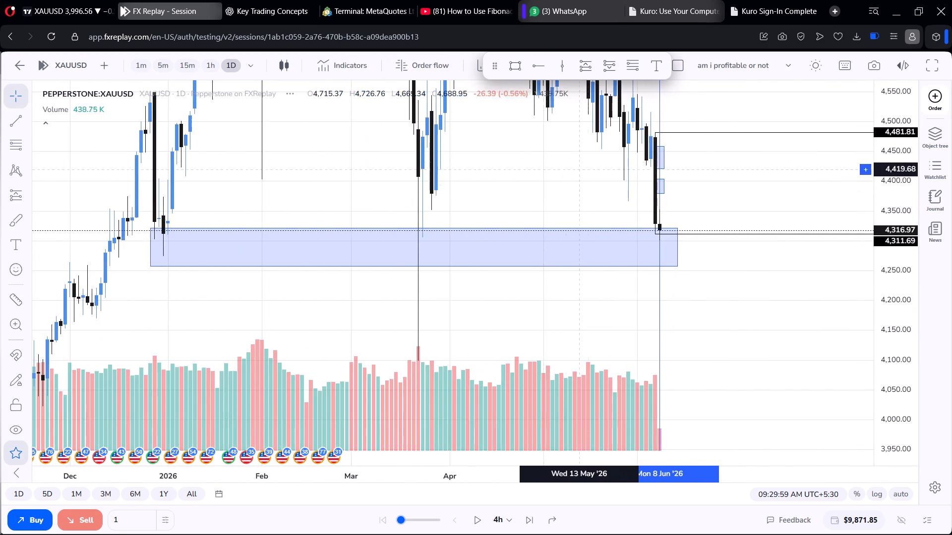
pyautogui.moveTo(587, 160); pyautogui.dragTo(577, 253)
pyautogui.scroll(-20, 908, 134)
pyautogui.scroll(-3, 908, 134)
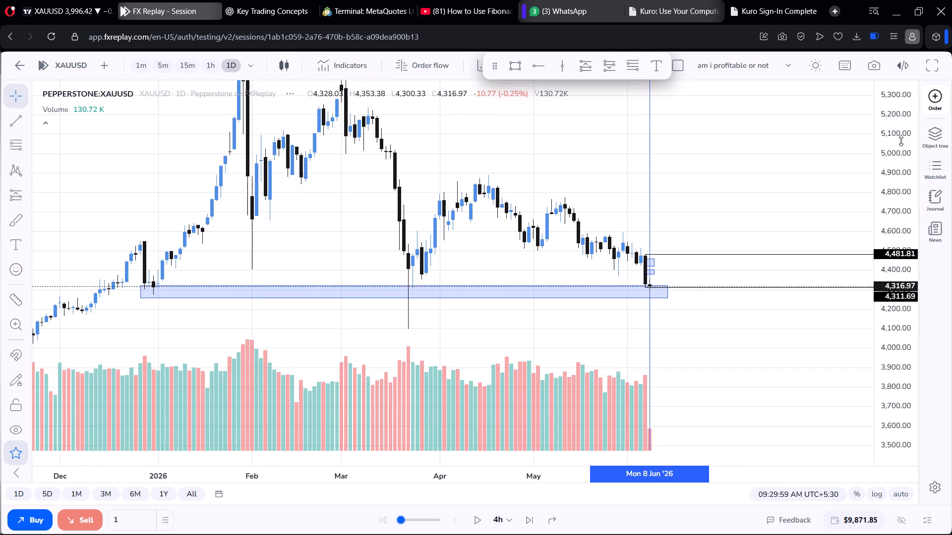
pyautogui.scroll(-4, 901, 141)
pyautogui.scroll(-7, 423, 256)
pyautogui.scroll(-6, 493, 197)
pyautogui.scroll(3, 494, 195)
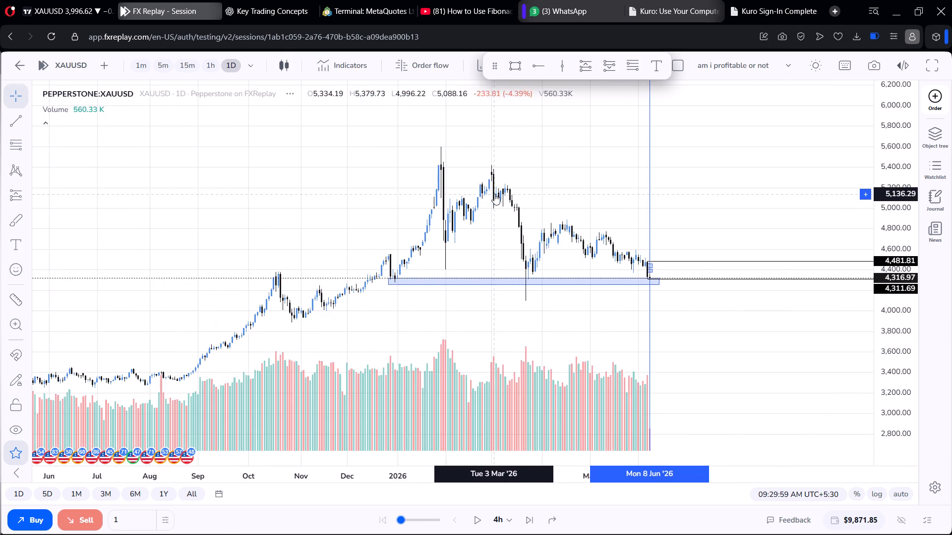
# Examine the daily price action from early 2025 to 8 June 2026 around the marked daily zone.
pyautogui.scroll(3, 509, 186)
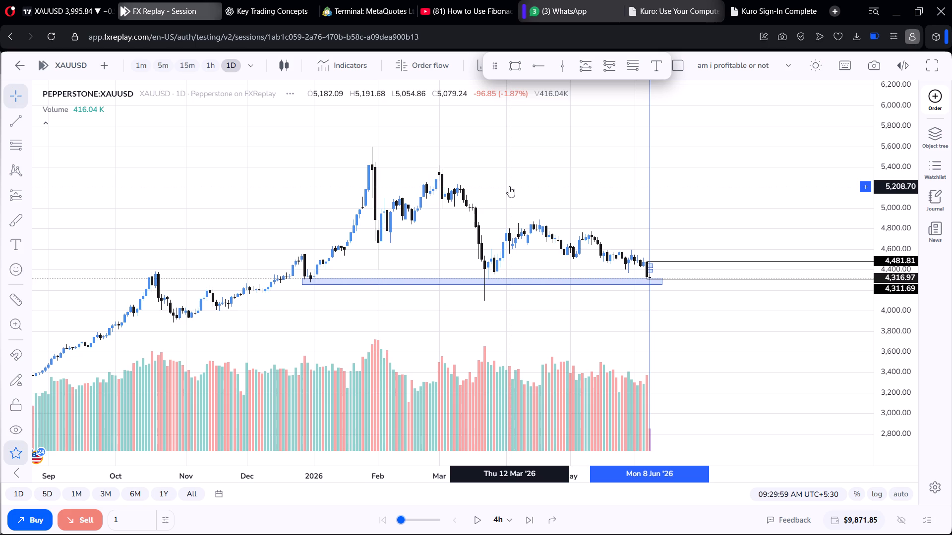
pyautogui.scroll(-4, 475, 252)
pyautogui.moveTo(490, 255); pyautogui.dragTo(564, 187)
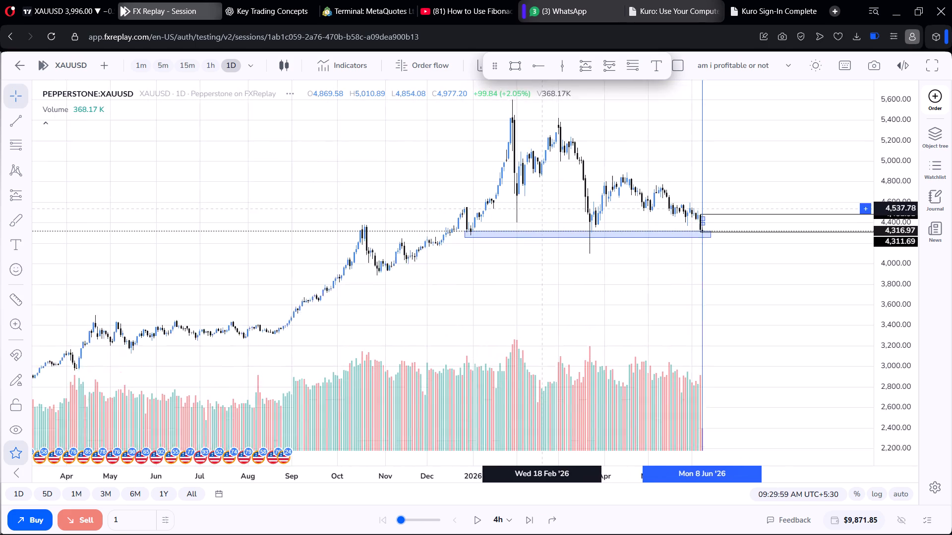
pyautogui.moveTo(564, 187); pyautogui.dragTo(567, 185)
pyautogui.scroll(7, 435, 298)
pyautogui.moveTo(445, 289); pyautogui.dragTo(684, 201)
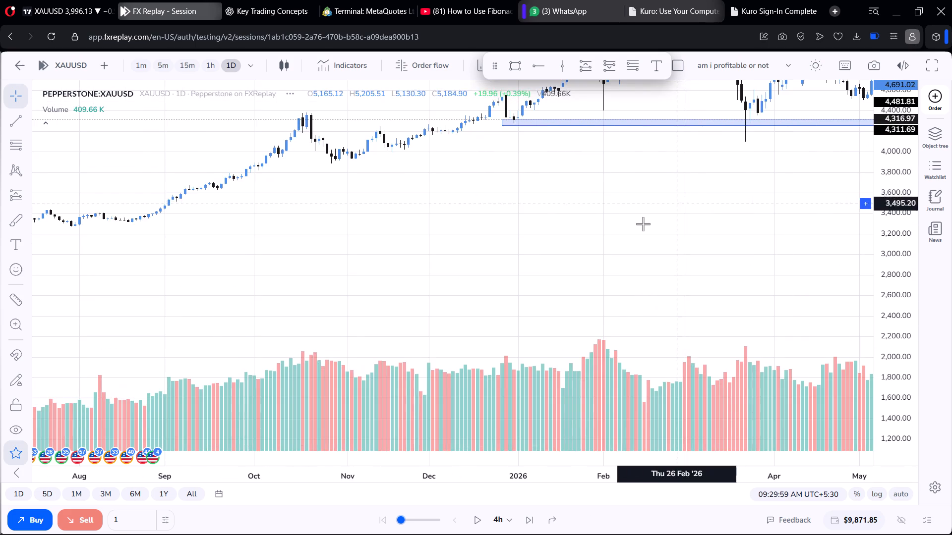
pyautogui.scroll(-6, 642, 224)
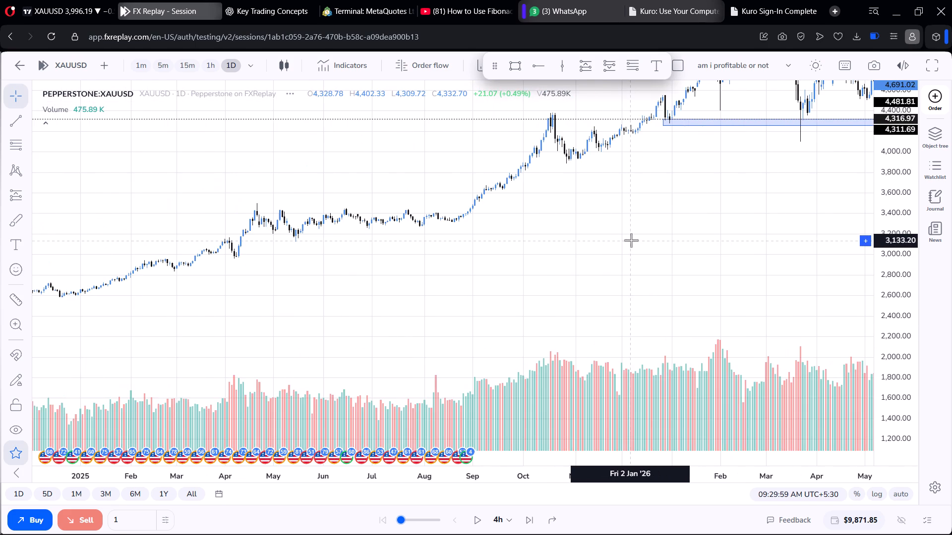
# Examine the October–November 2025 daily swing high and low that lie before the marked zone.
pyautogui.scroll(2, 631, 240)
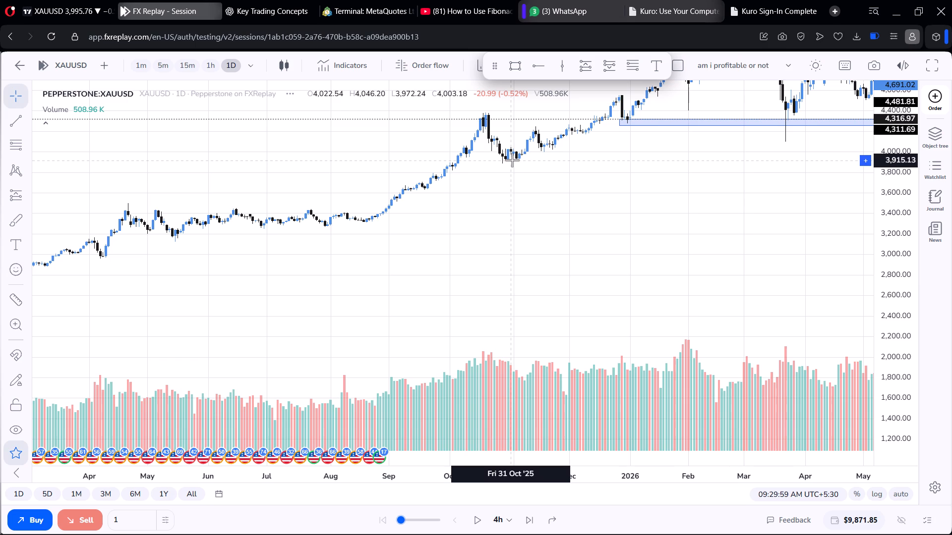
pyautogui.moveTo(512, 160); pyautogui.dragTo(534, 129)
pyautogui.moveTo(492, 164); pyautogui.dragTo(561, 140)
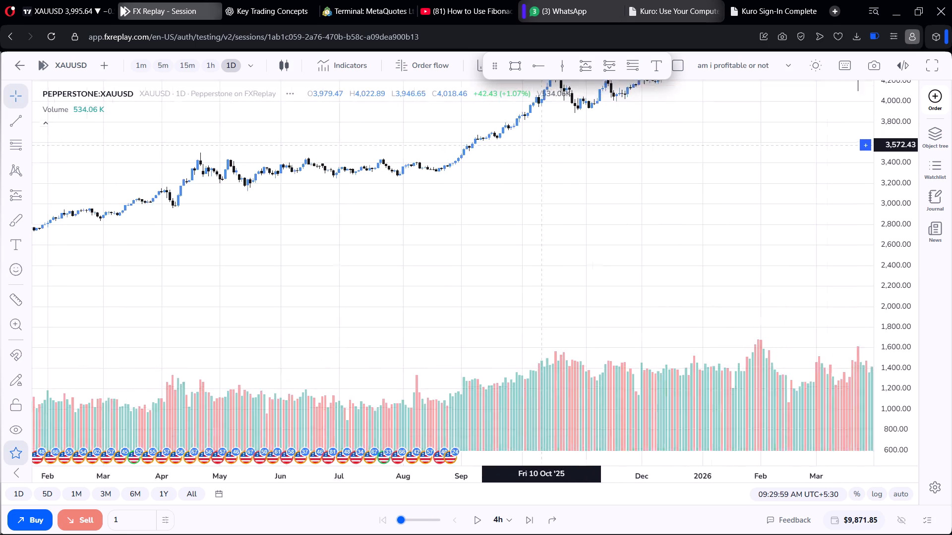
pyautogui.moveTo(561, 140); pyautogui.dragTo(564, 139)
pyautogui.scroll(-4, 570, 154)
pyautogui.scroll(8, 568, 173)
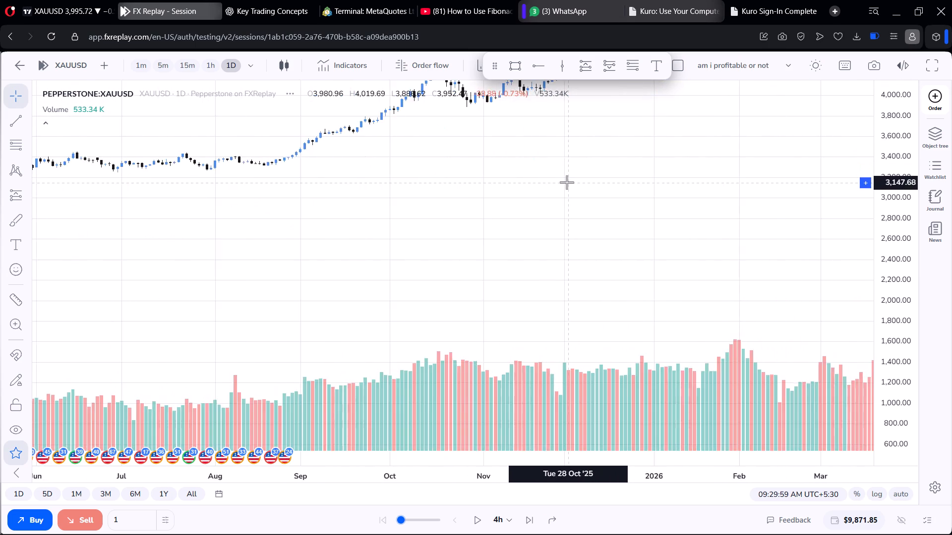
pyautogui.click(567, 182)
pyautogui.moveTo(567, 182); pyautogui.dragTo(666, 306)
pyautogui.scroll(3, 611, 242)
pyautogui.moveTo(521, 239); pyautogui.dragTo(524, 239)
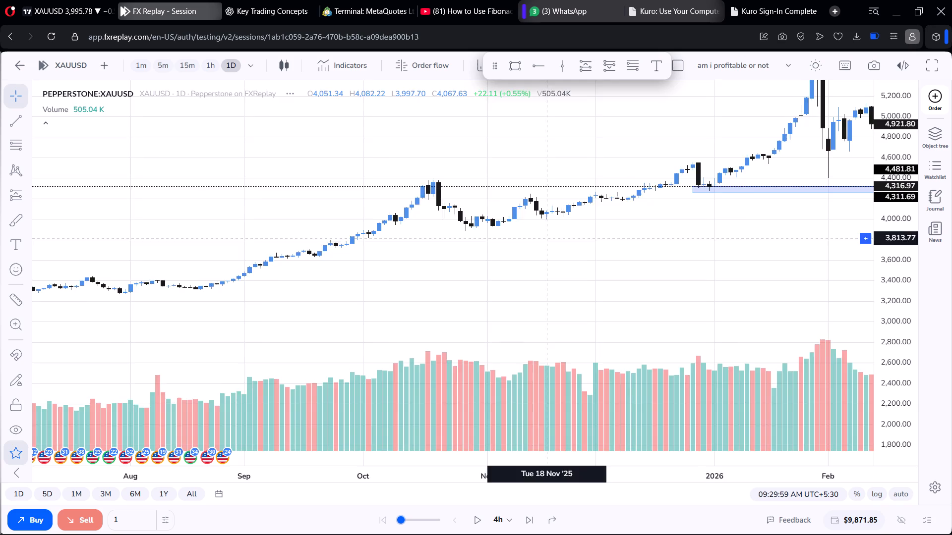
pyautogui.moveTo(524, 239); pyautogui.dragTo(700, 200)
# Examine the longer-term daily trend from 2024 up to 8 June 2026 for significant lows beneath the zone.
pyautogui.scroll(-9, 709, 203)
pyautogui.scroll(-2, 704, 257)
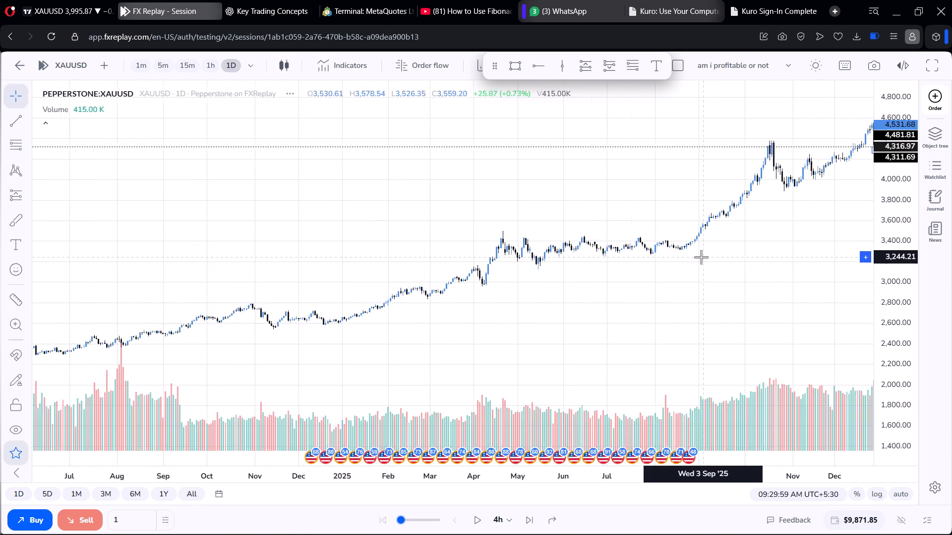
pyautogui.scroll(-1, 701, 257)
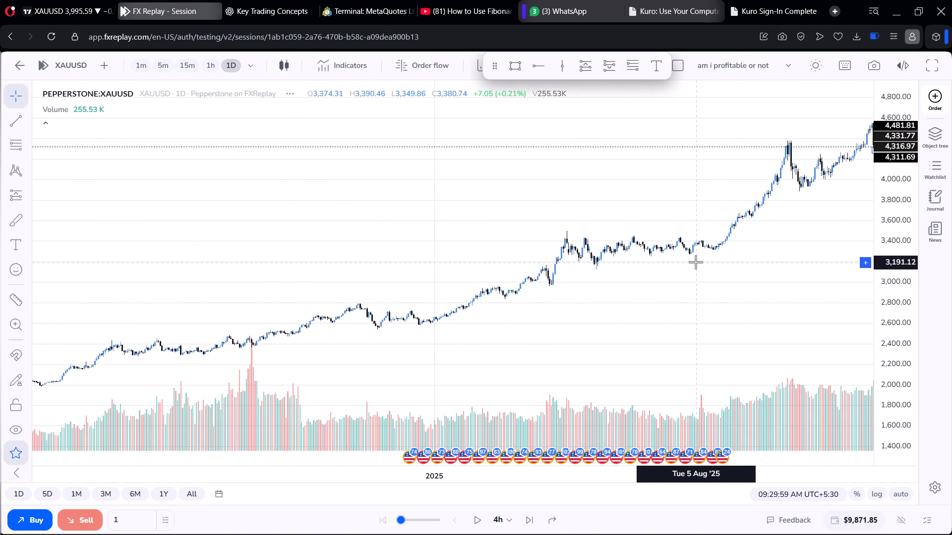
pyautogui.scroll(-3, 696, 263)
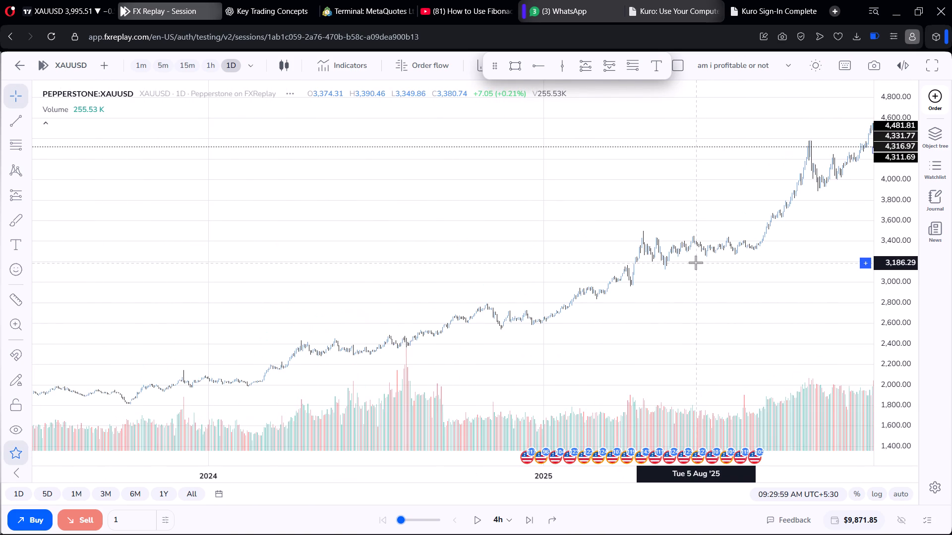
pyautogui.scroll(-1, 696, 263)
pyautogui.moveTo(699, 260); pyautogui.dragTo(333, 240)
pyautogui.moveTo(672, 186); pyautogui.dragTo(676, 199)
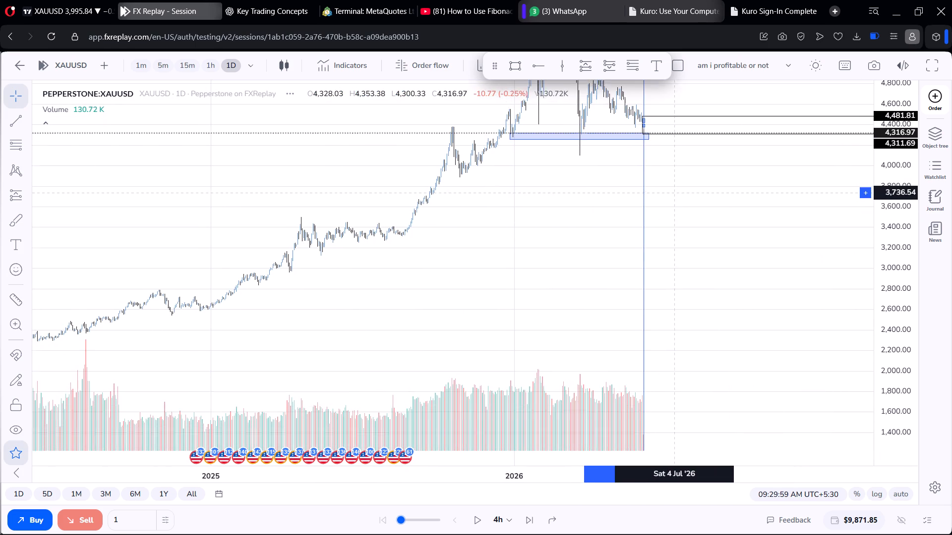
pyautogui.moveTo(676, 199); pyautogui.dragTo(677, 202)
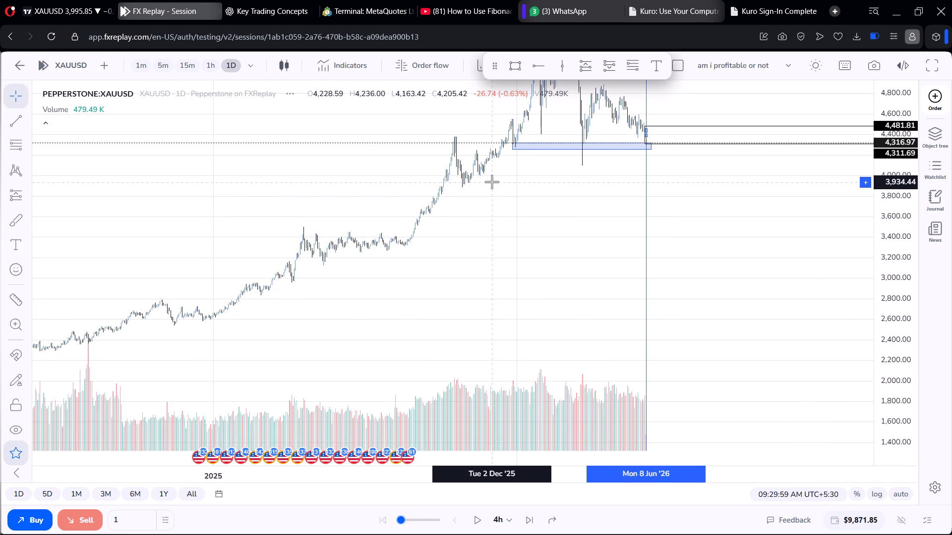
# Draw two horizontal rays, one from the March 2026 low at about 4,108 and one from the late-October 2025 low at about 3,930.
pyautogui.click(543, 60)
pyautogui.click(583, 166)
pyautogui.click(595, 197)
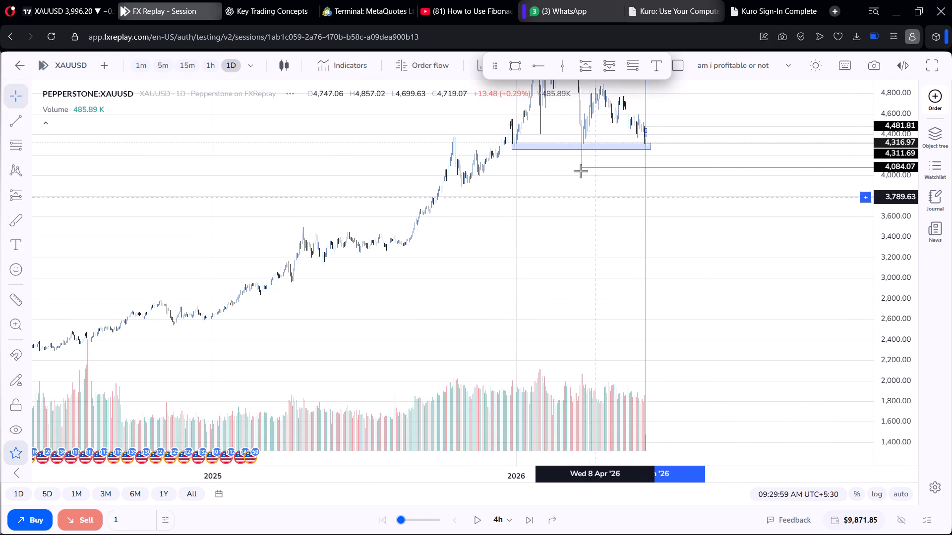
pyautogui.click(542, 71)
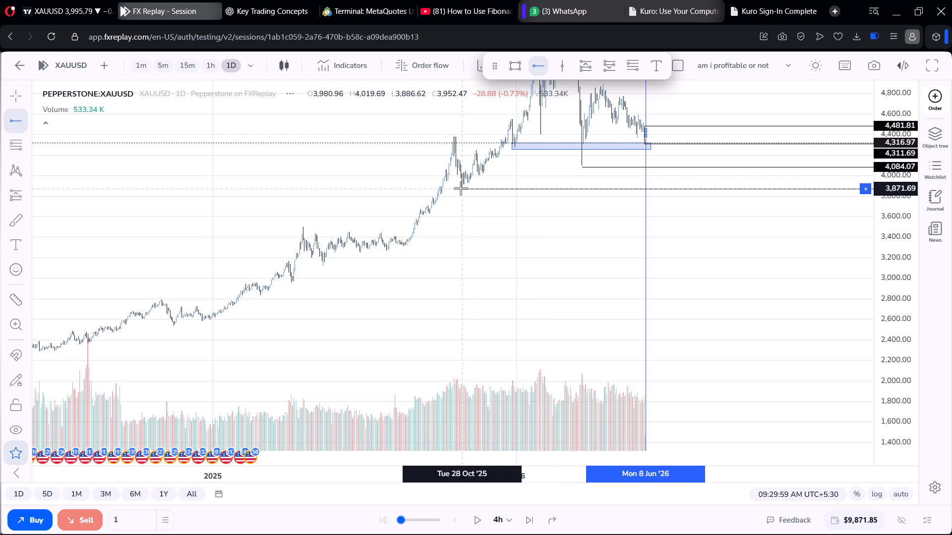
pyautogui.click(460, 182)
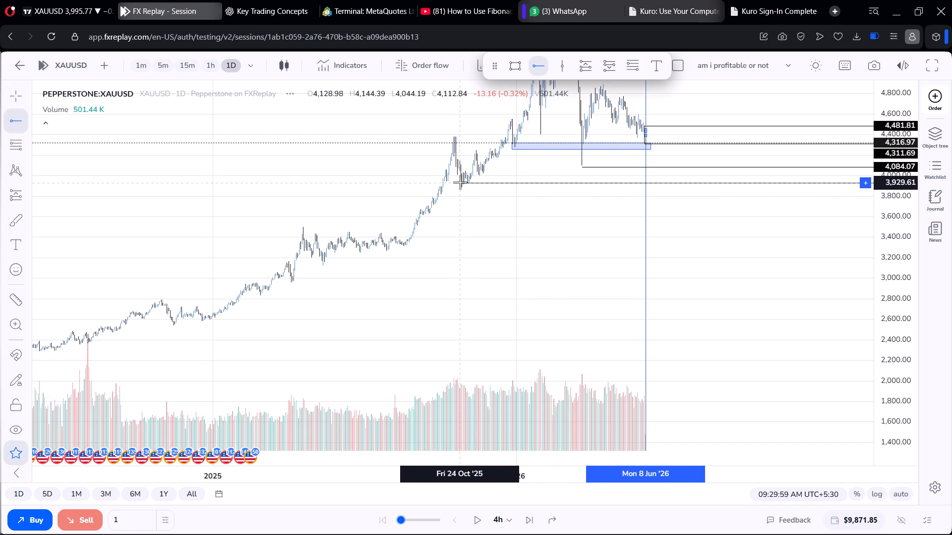
pyautogui.click(509, 191)
pyautogui.click(601, 166)
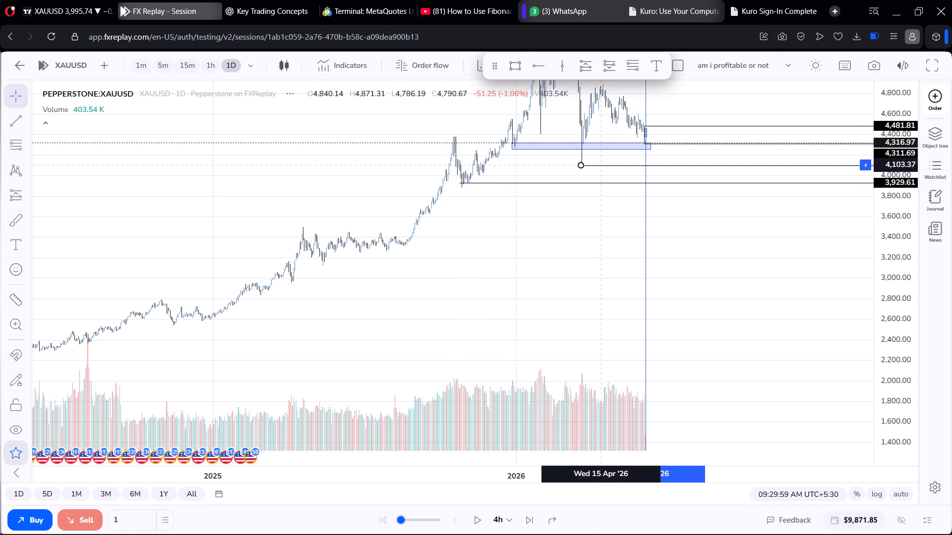
pyautogui.click(597, 210)
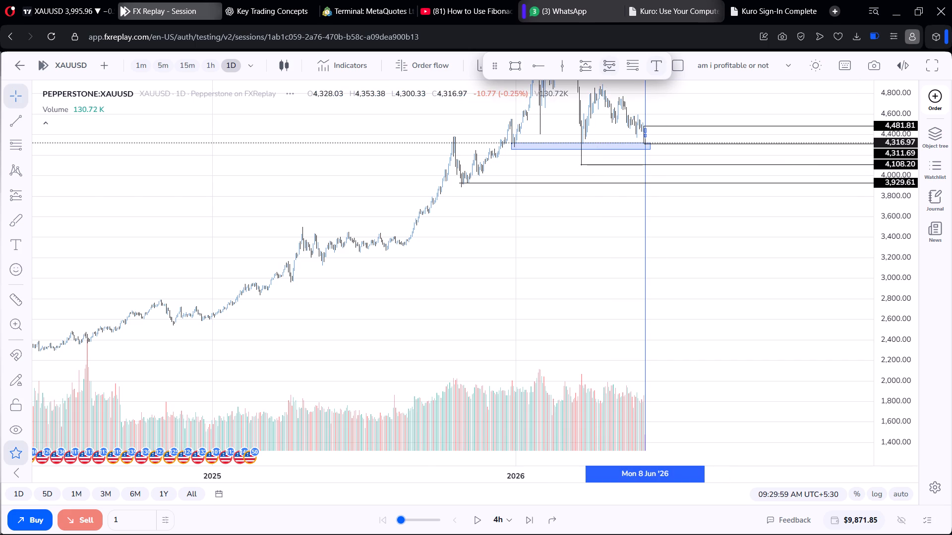
# Examine the daily structure into 8 June 2026 against the two new low rays, the daily zone and the 5 June high and low.
pyautogui.click(430, 116)
pyautogui.moveTo(551, 116); pyautogui.dragTo(539, 141)
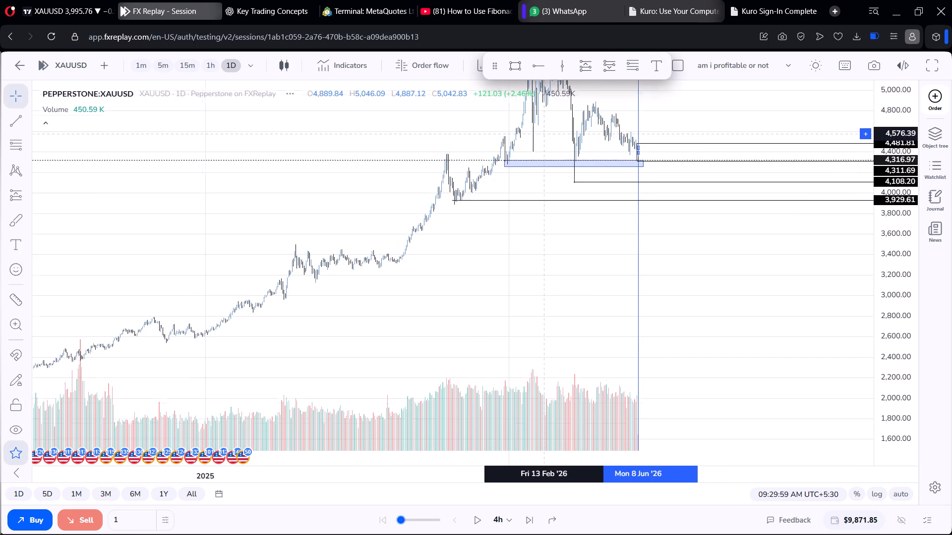
pyautogui.moveTo(539, 141); pyautogui.dragTo(525, 186)
pyautogui.scroll(3, 529, 197)
pyautogui.scroll(-4, 529, 197)
pyautogui.scroll(4, 529, 197)
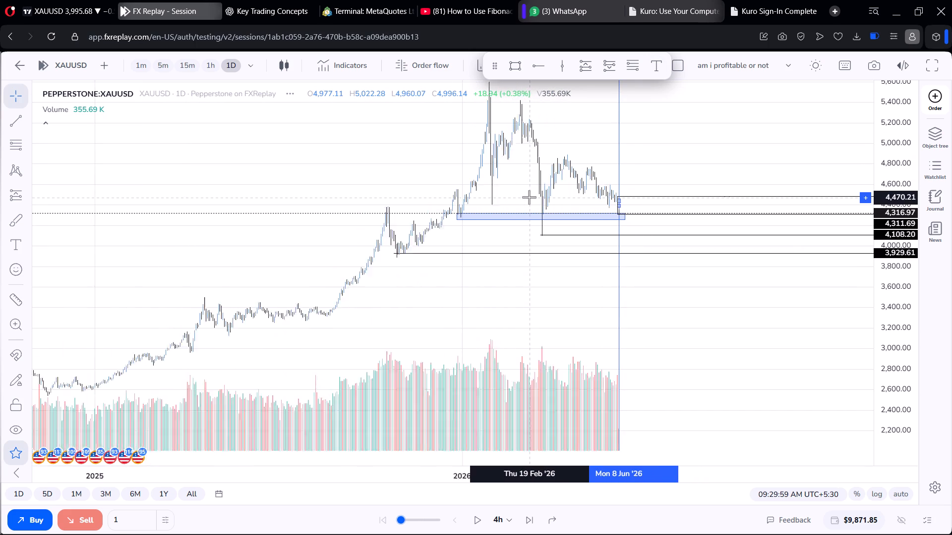
pyautogui.scroll(1, 529, 197)
pyautogui.click(633, 80)
pyautogui.moveTo(657, 120); pyautogui.dragTo(666, 181)
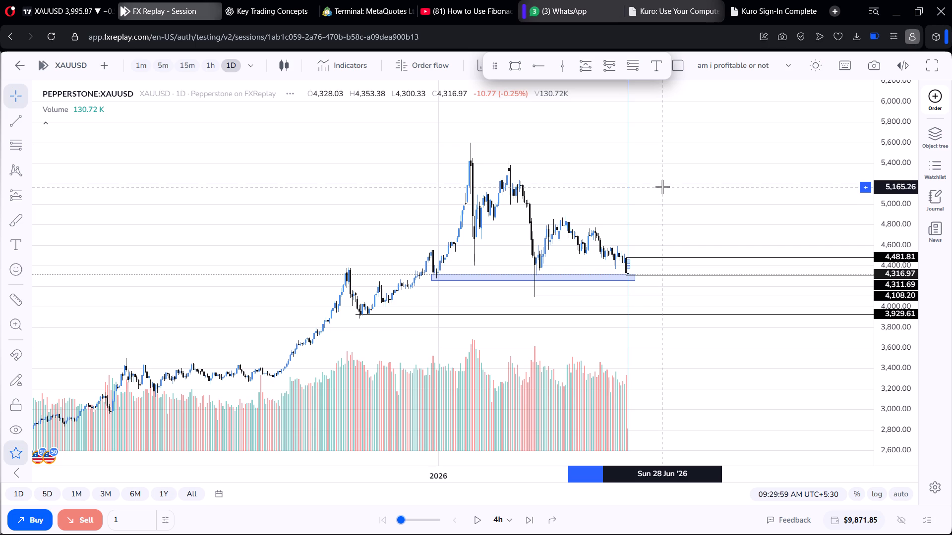
pyautogui.scroll(4, 662, 189)
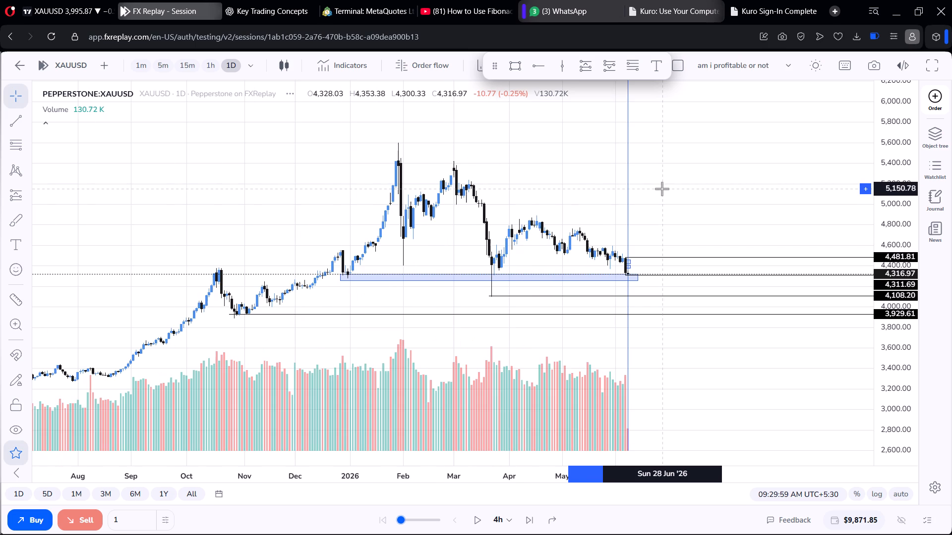
pyautogui.scroll(8, 902, 278)
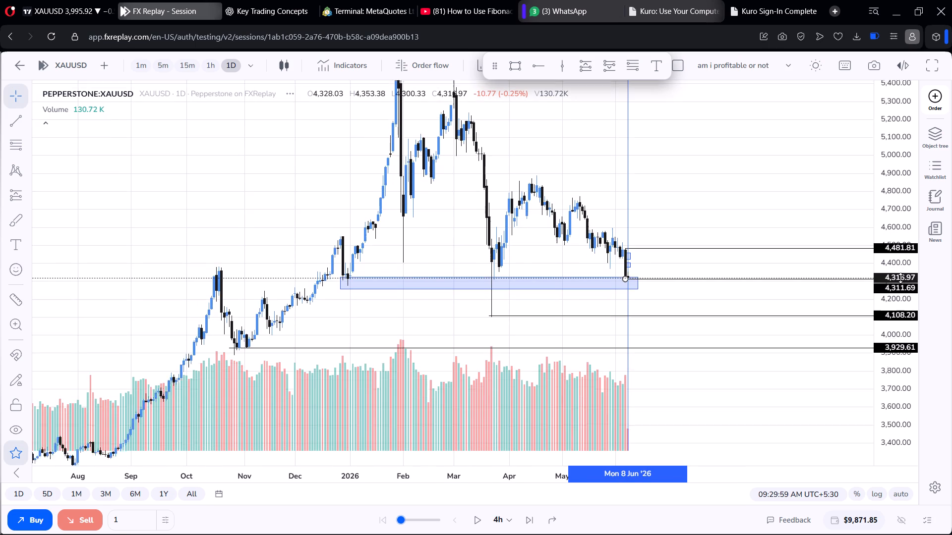
pyautogui.scroll(9, 900, 278)
pyautogui.scroll(9, 750, 253)
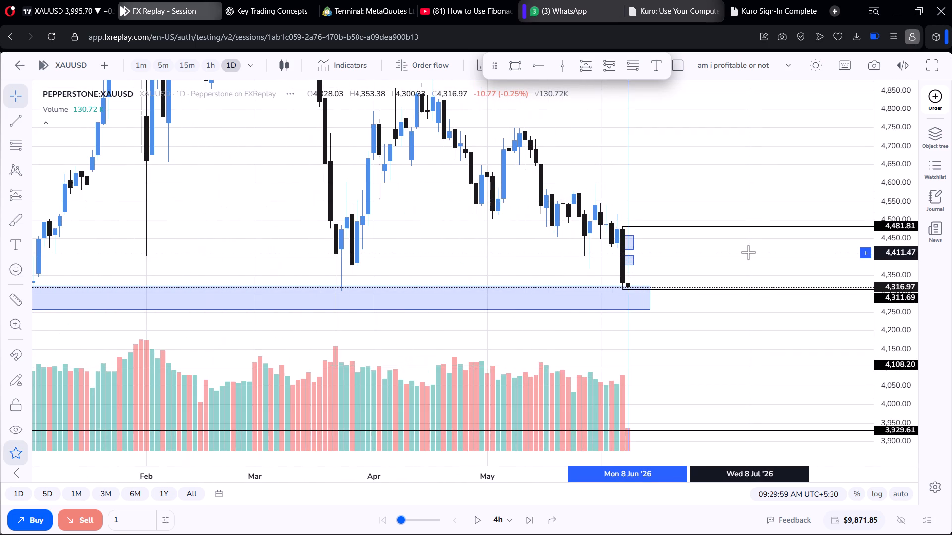
pyautogui.scroll(3, 748, 252)
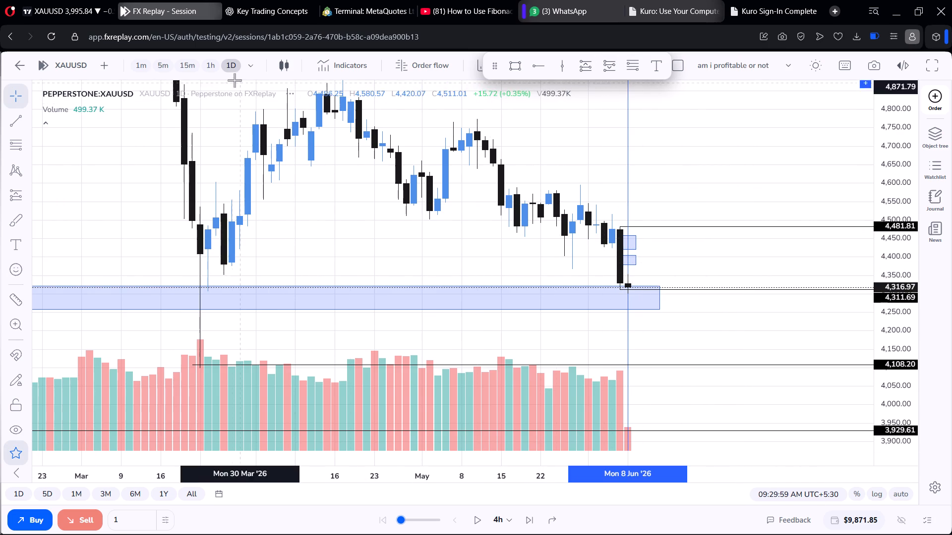
# Switch the chart to the hourly timeframe and examine price at the daily zone and the 5 June low ray.
pyautogui.click(207, 69)
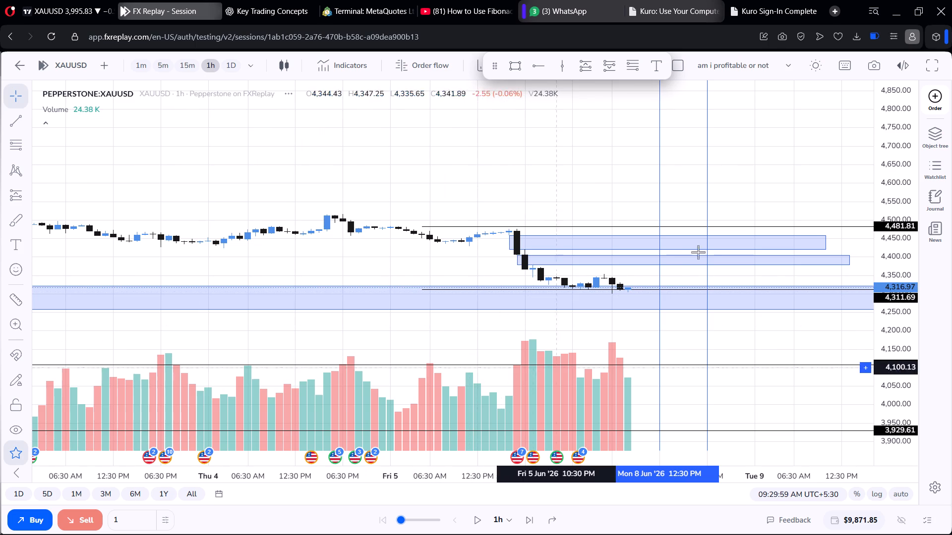
pyautogui.scroll(20, 912, 245)
pyautogui.scroll(1, 912, 245)
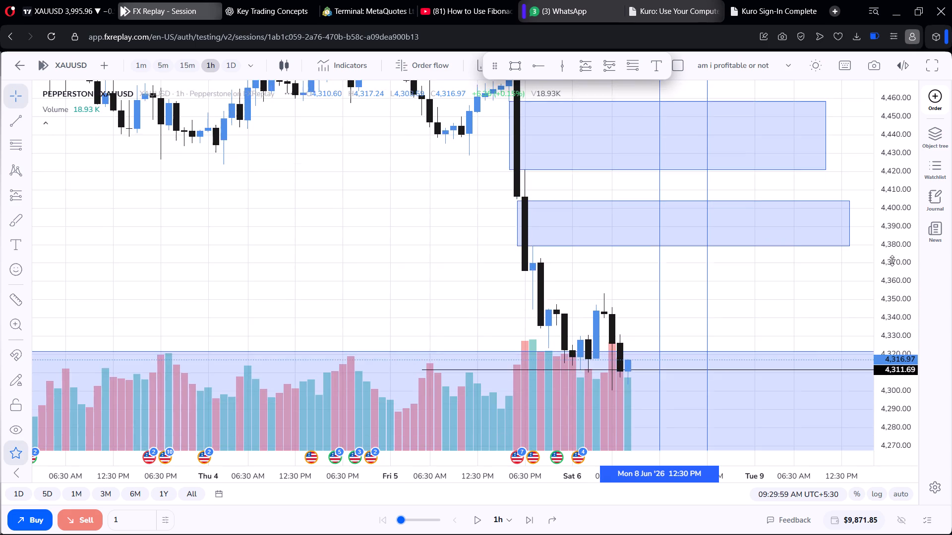
pyautogui.moveTo(799, 299); pyautogui.dragTo(724, 173)
pyautogui.scroll(2, 727, 194)
pyautogui.scroll(-4, 727, 195)
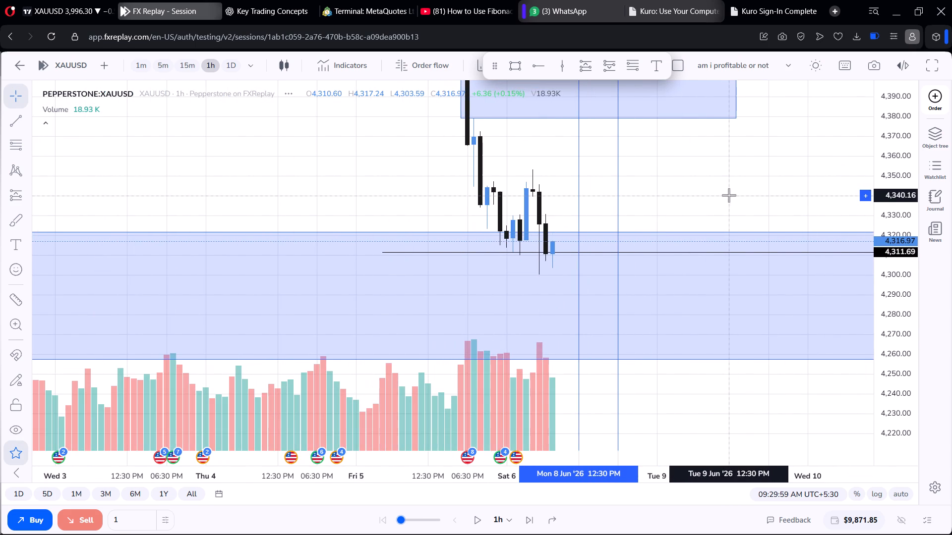
# Switch the chart to the 15-minute timeframe and check the 5 June sell-off against the two imbalance rectangles.
pyautogui.click(191, 70)
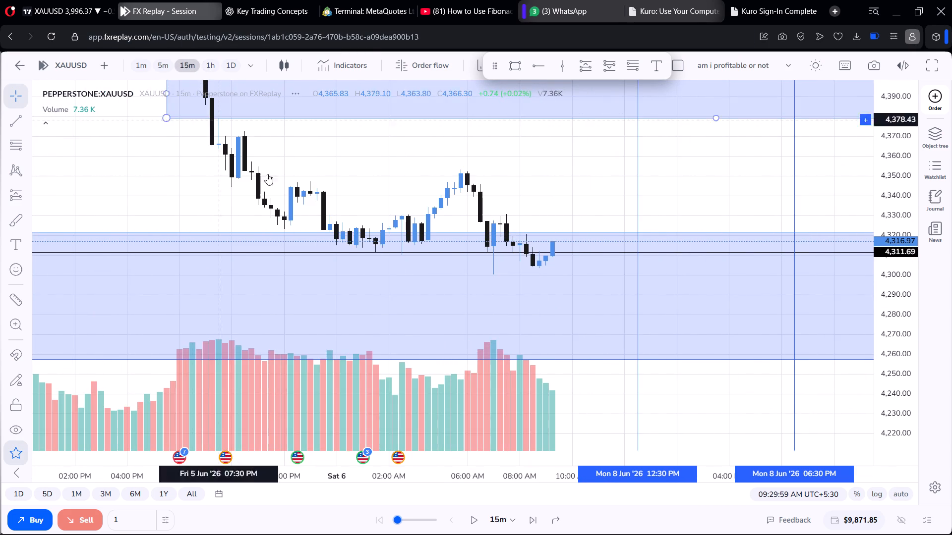
pyautogui.scroll(-7, 328, 199)
pyautogui.moveTo(449, 159); pyautogui.dragTo(435, 285)
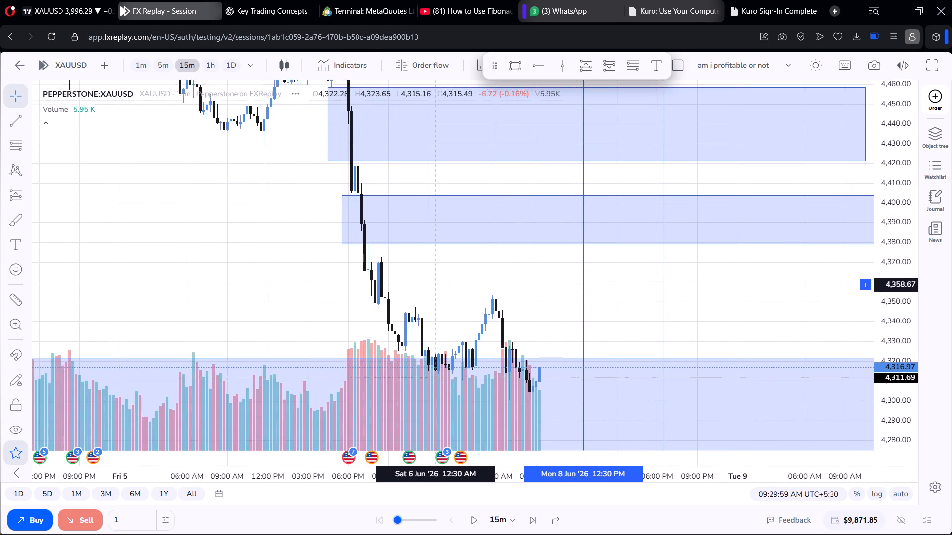
pyautogui.moveTo(435, 285); pyautogui.dragTo(435, 286)
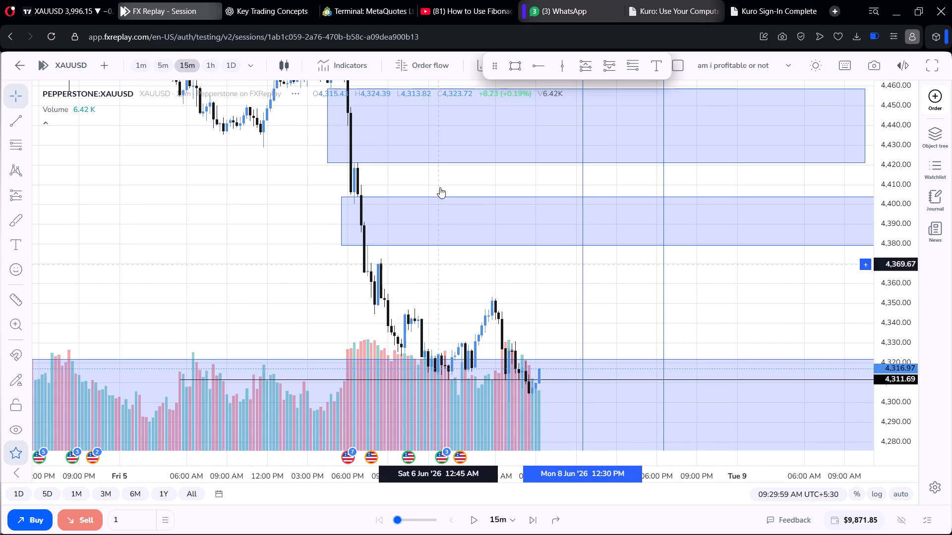
# Delete both hourly imbalance rectangles above the current price, keeping the daily zone.
pyautogui.click(447, 204)
pyautogui.click(448, 198)
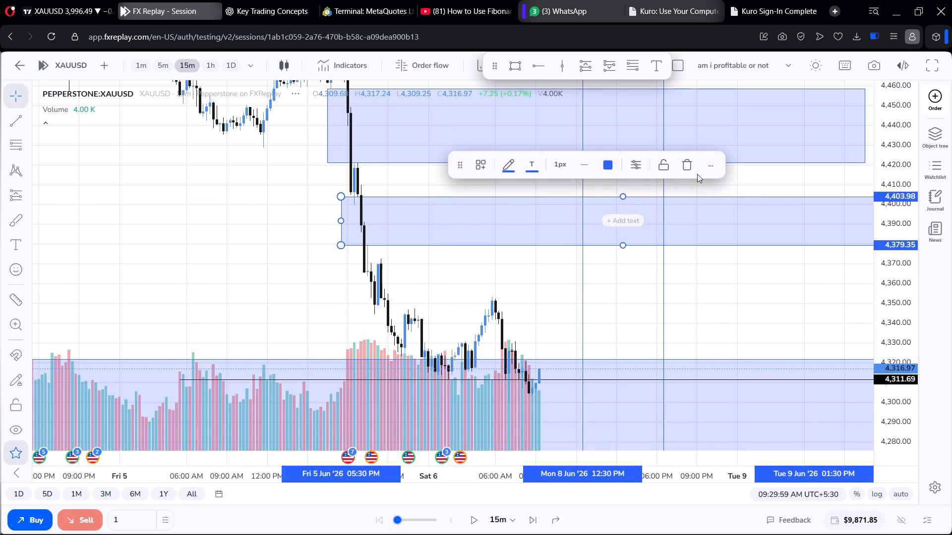
pyautogui.click(695, 168)
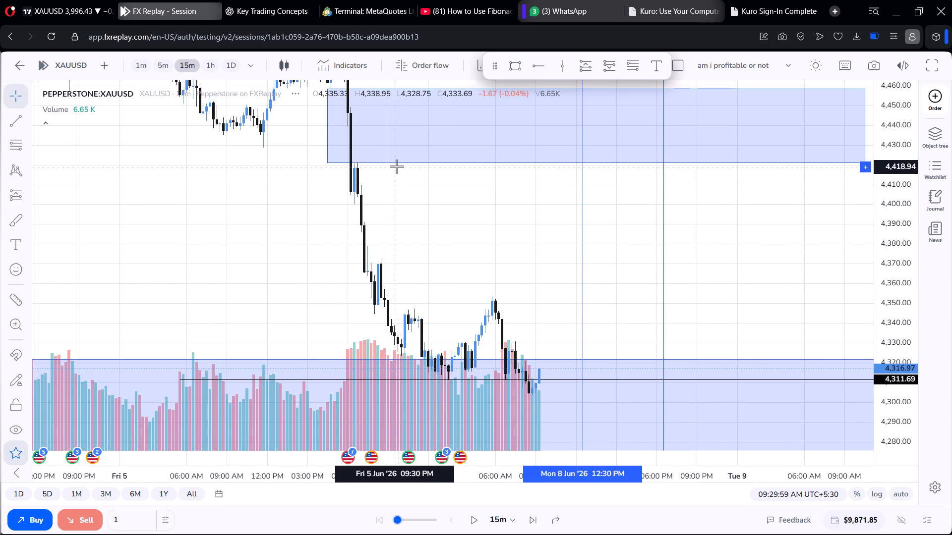
pyautogui.click(397, 166)
pyautogui.click(402, 162)
pyautogui.click(642, 74)
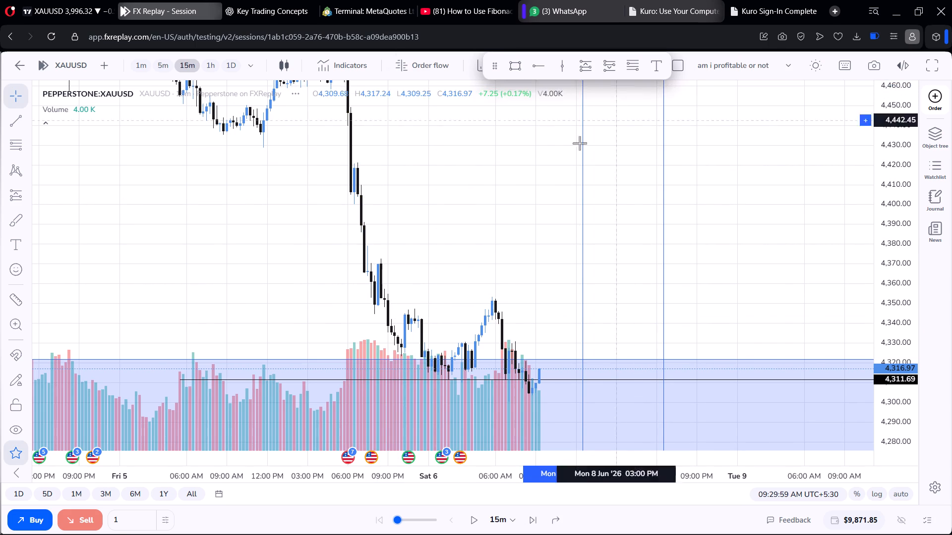
# Examine the 5 June sell-off on the 15-minute chart for imbalances between the daily zone and the 5 June high ray.
pyautogui.moveTo(412, 179); pyautogui.dragTo(464, 265)
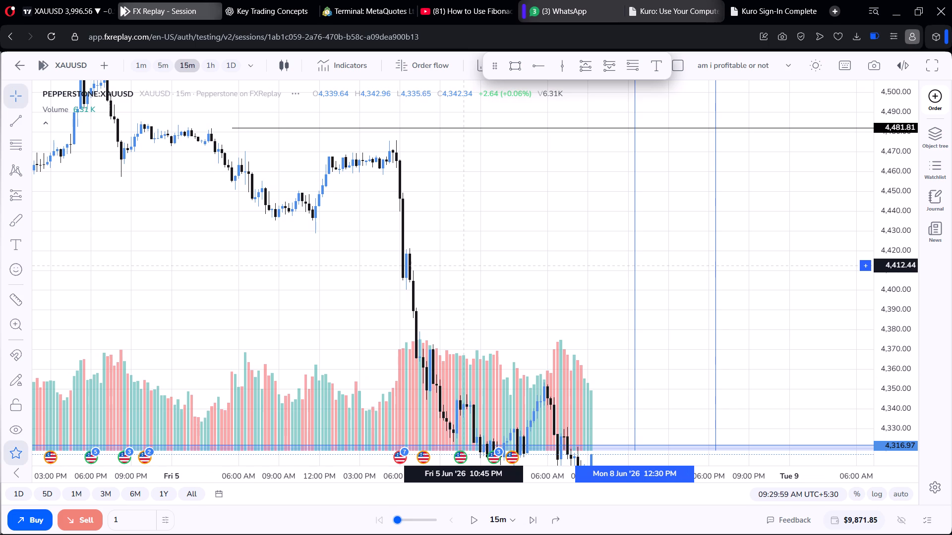
pyautogui.moveTo(464, 265); pyautogui.dragTo(464, 199)
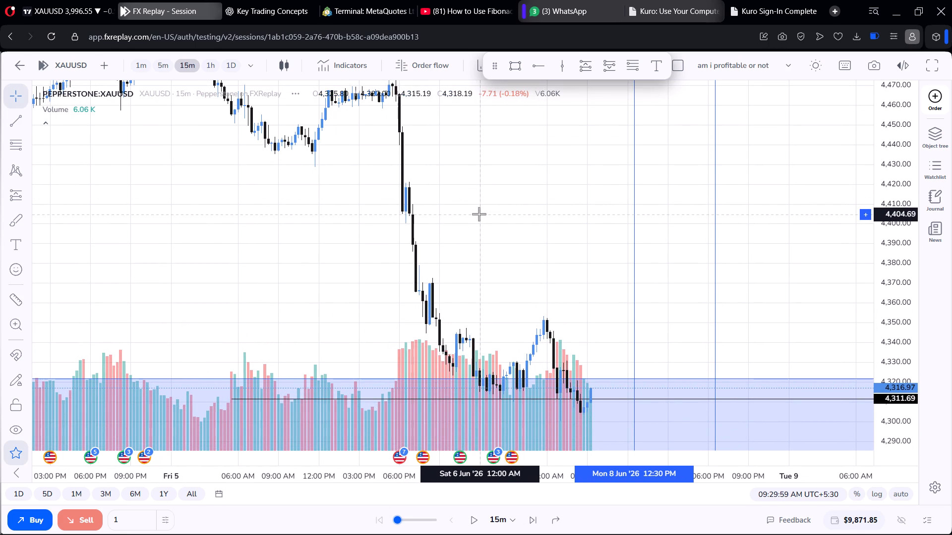
pyautogui.scroll(4, 509, 279)
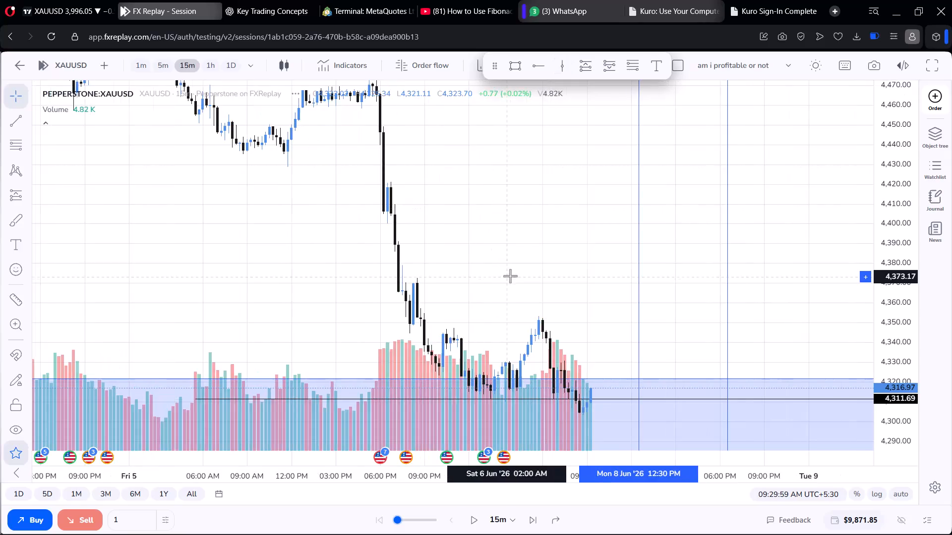
pyautogui.scroll(2, 510, 276)
pyautogui.moveTo(483, 253); pyautogui.dragTo(587, 192)
pyautogui.scroll(-3, 587, 191)
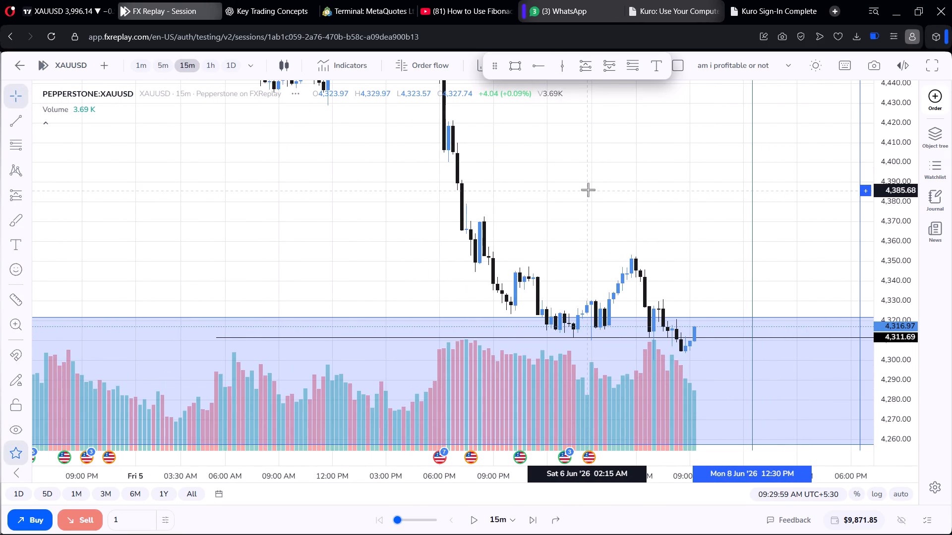
pyautogui.scroll(-8, 588, 190)
pyautogui.moveTo(506, 211); pyautogui.dragTo(638, 130)
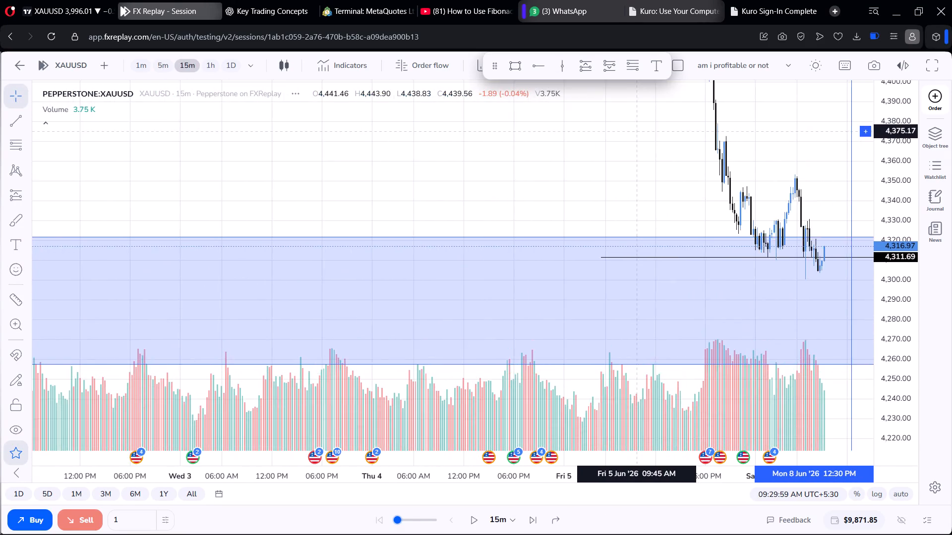
pyautogui.moveTo(638, 130); pyautogui.dragTo(442, 340)
pyautogui.scroll(7, 456, 322)
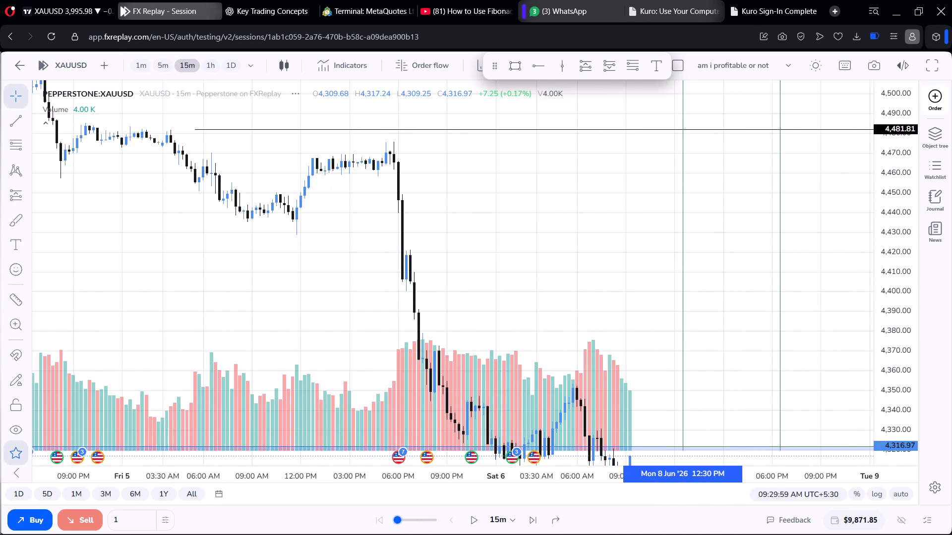
# Draw a rectangle over the sell-off imbalance from about 4,404 to 4,391, spanning 5 June 06:45 PM to 8 June 07:45 PM.
pyautogui.click(508, 70)
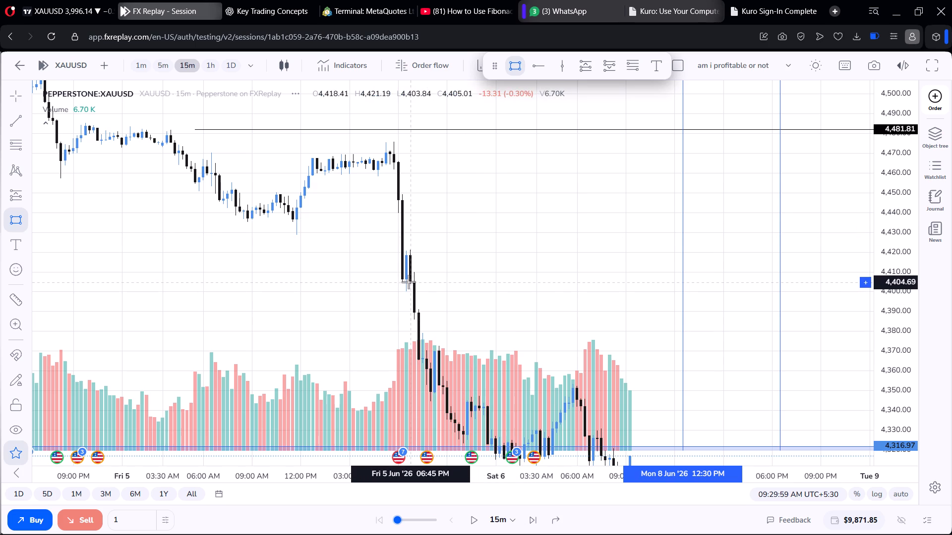
pyautogui.moveTo(410, 283); pyautogui.dragTo(463, 310)
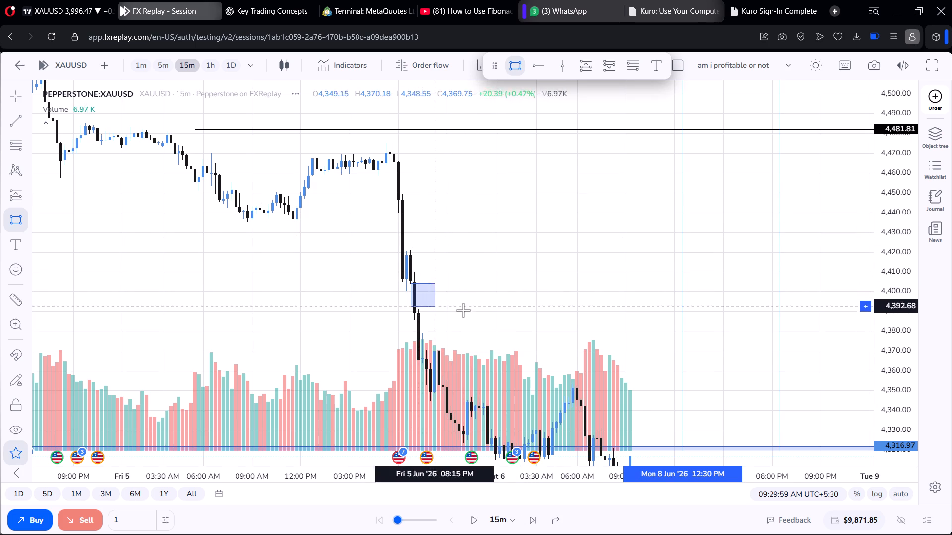
pyautogui.moveTo(463, 310); pyautogui.dragTo(801, 307)
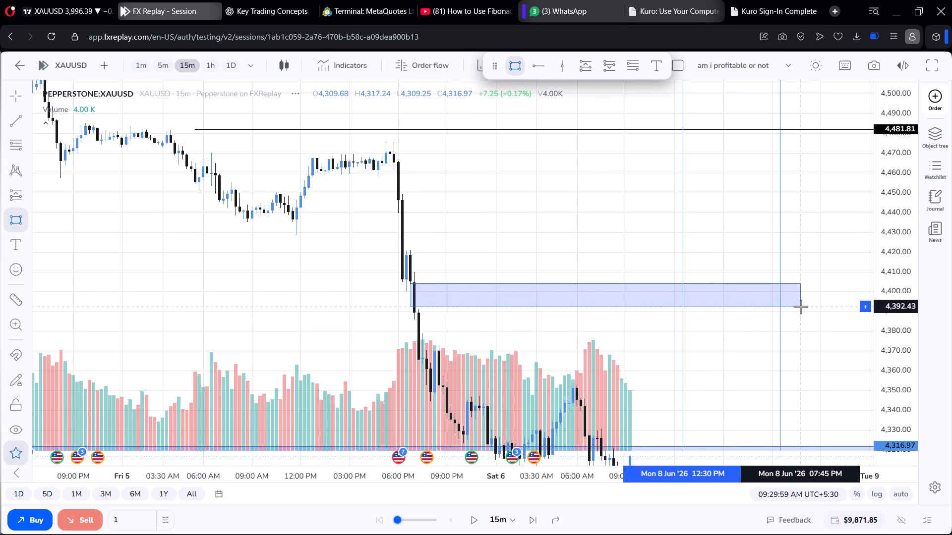
pyautogui.moveTo(801, 307); pyautogui.dragTo(802, 308)
pyautogui.click(802, 308)
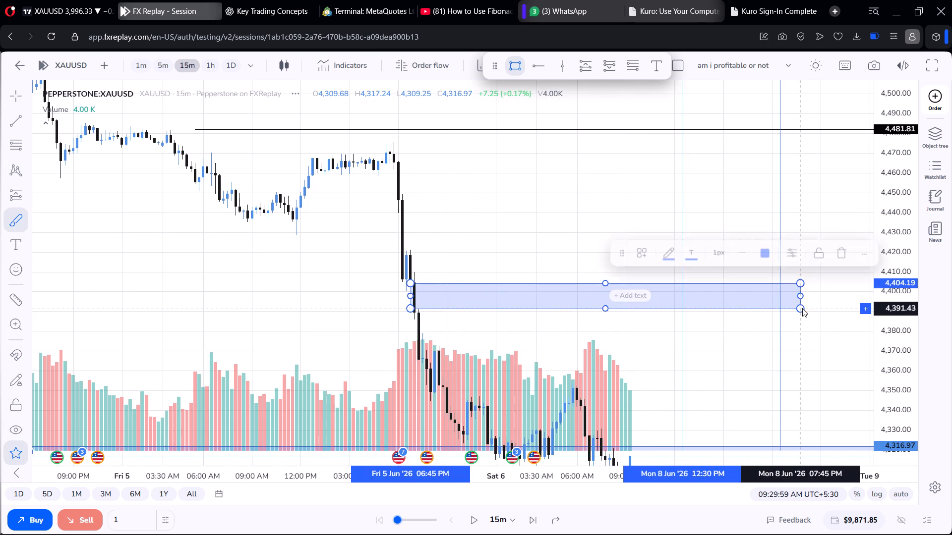
pyautogui.click(484, 199)
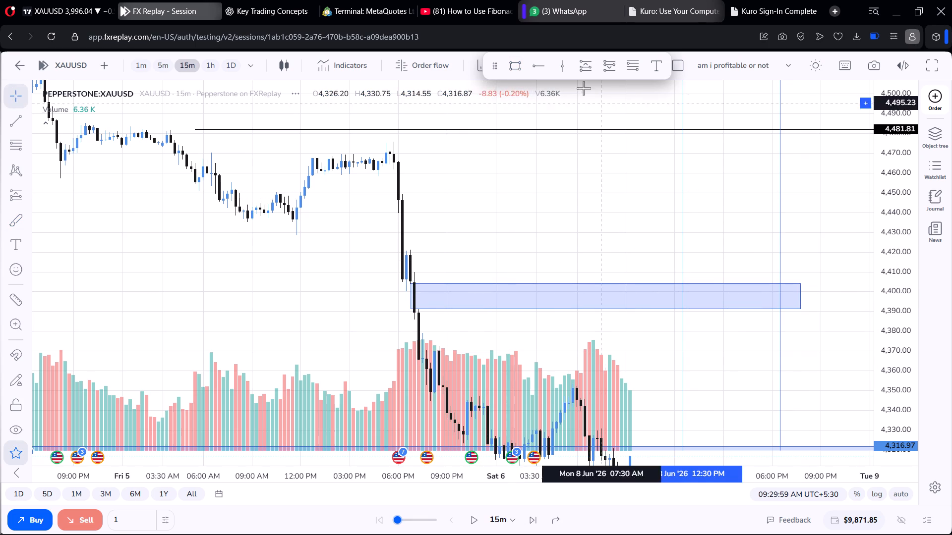
# Draw a second imbalance rectangle from about 4,441 to 4,421, spanning 5 June 06:00 PM to 9 June 02:00 AM.
pyautogui.click(518, 64)
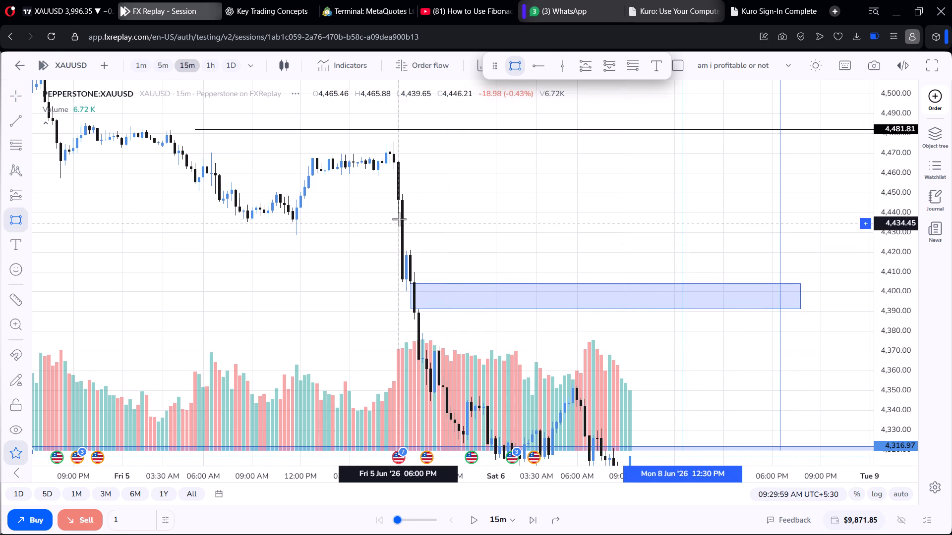
pyautogui.moveTo(396, 211); pyautogui.dragTo(763, 248)
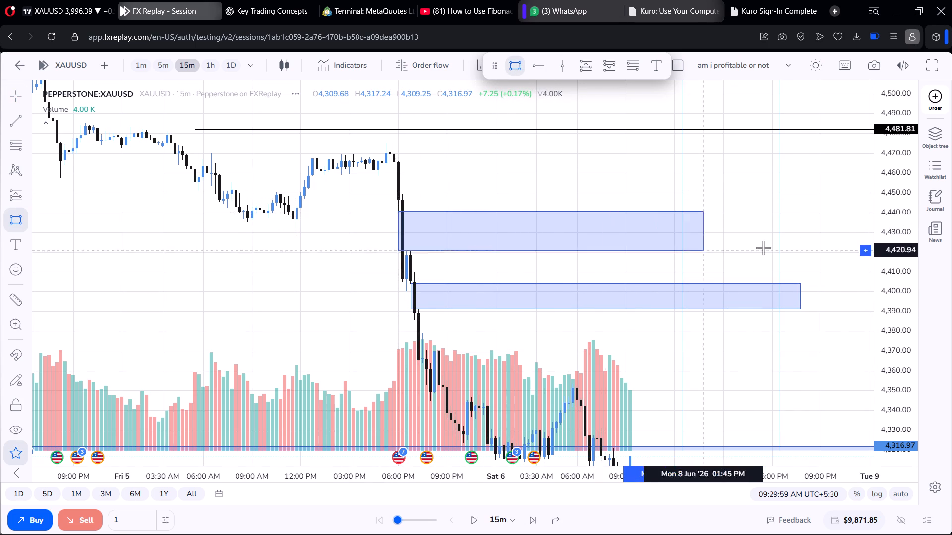
pyautogui.moveTo(763, 248); pyautogui.dragTo(895, 247)
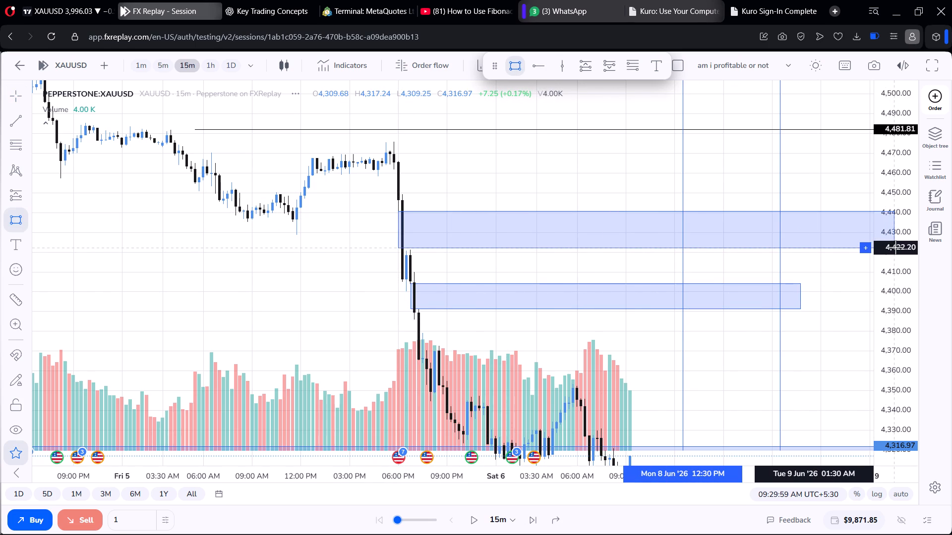
pyautogui.moveTo(895, 247); pyautogui.dragTo(898, 249)
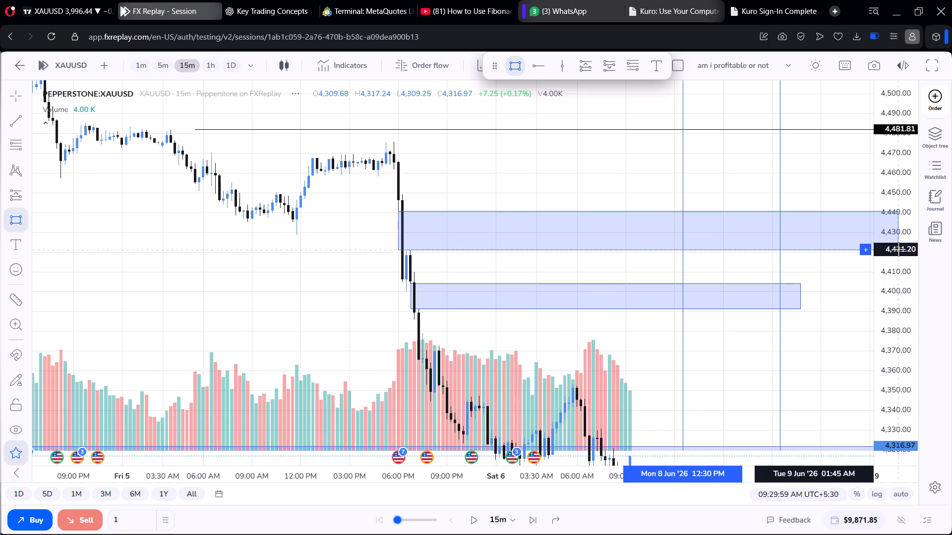
pyautogui.moveTo(898, 249); pyautogui.dragTo(901, 250)
pyautogui.click(901, 250)
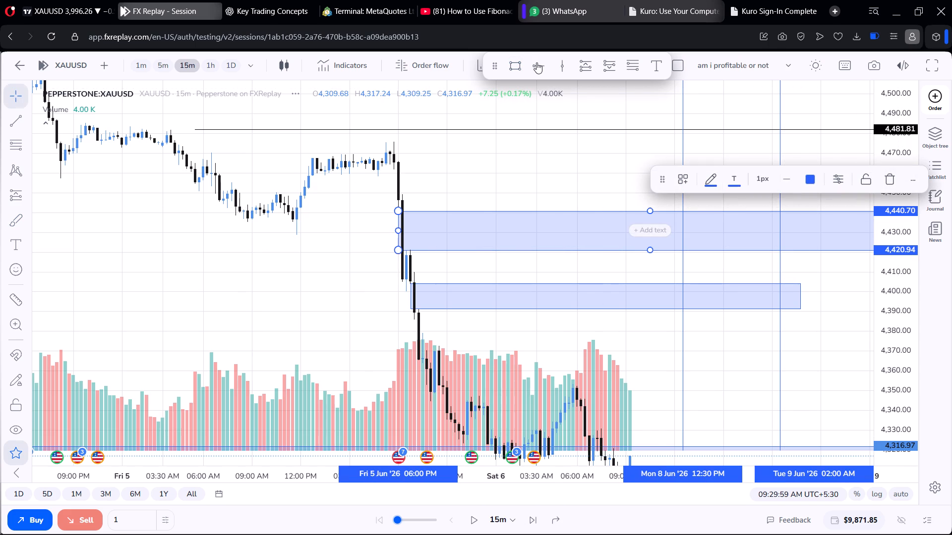
# Draw a third imbalance rectangle from about 4,462 to 4,449, spanning 5 June 05:45 PM to about 8 June 11:15 PM.
pyautogui.click(519, 65)
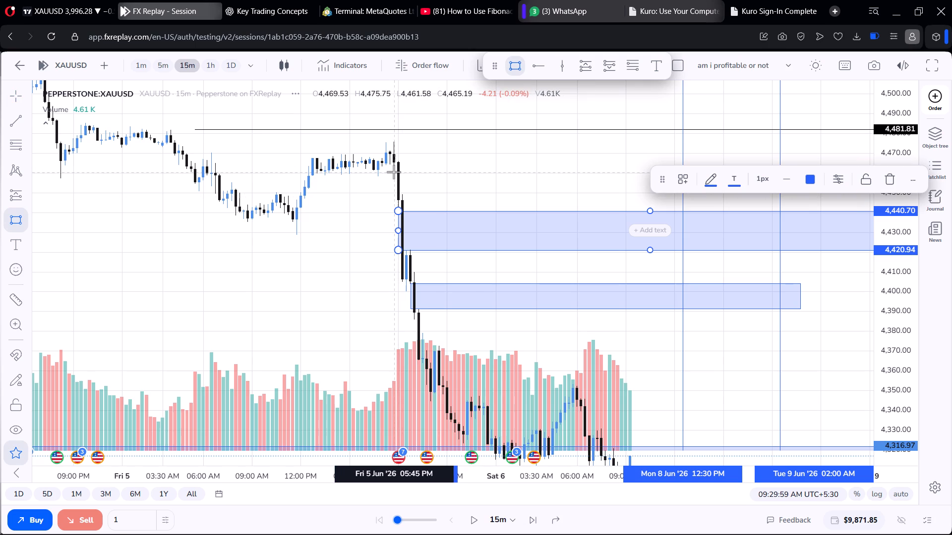
pyautogui.moveTo(394, 167); pyautogui.dragTo(743, 190)
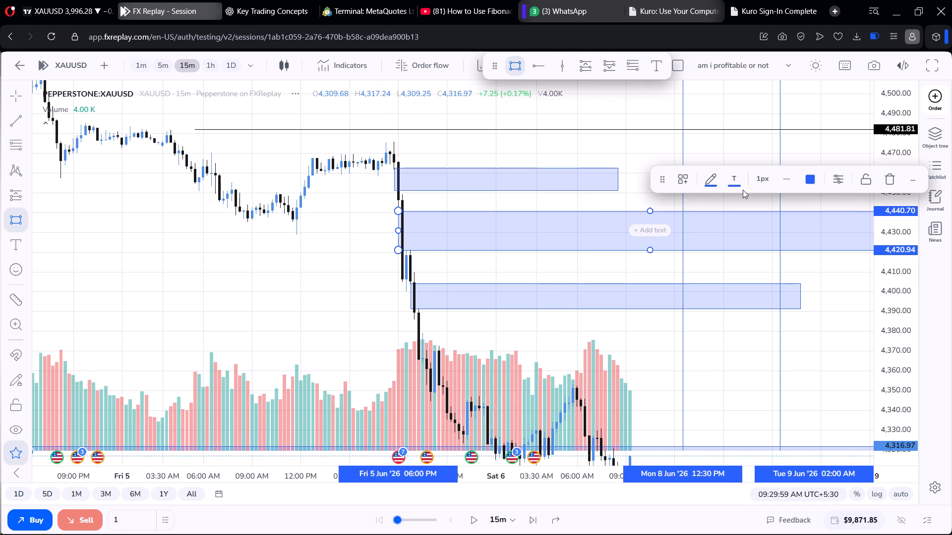
pyautogui.moveTo(743, 190); pyautogui.dragTo(856, 194)
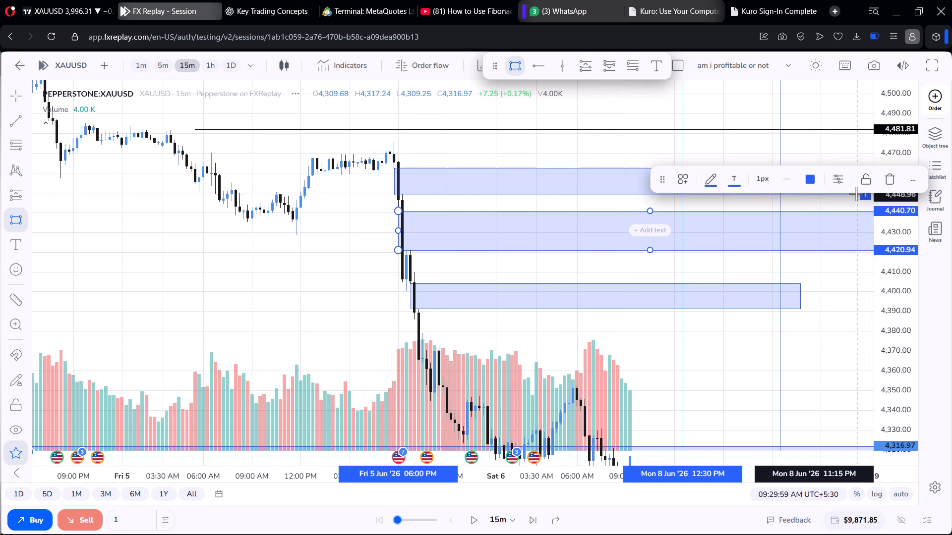
pyautogui.moveTo(856, 194); pyautogui.dragTo(857, 194)
pyautogui.click(857, 194)
pyautogui.click(334, 232)
# Play the 15-minute replay from the daily zone past the 8 June 12:30 PM session line, pausing and resuming to check new candles.
pyautogui.scroll(-2, 367, 223)
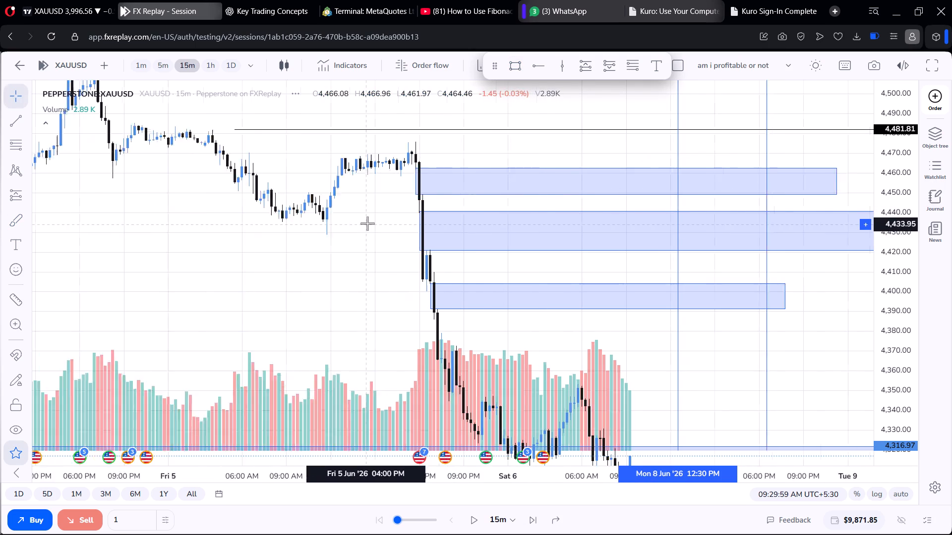
pyautogui.scroll(-3, 367, 223)
pyautogui.moveTo(370, 299); pyautogui.dragTo(360, 168)
pyautogui.scroll(2, 360, 185)
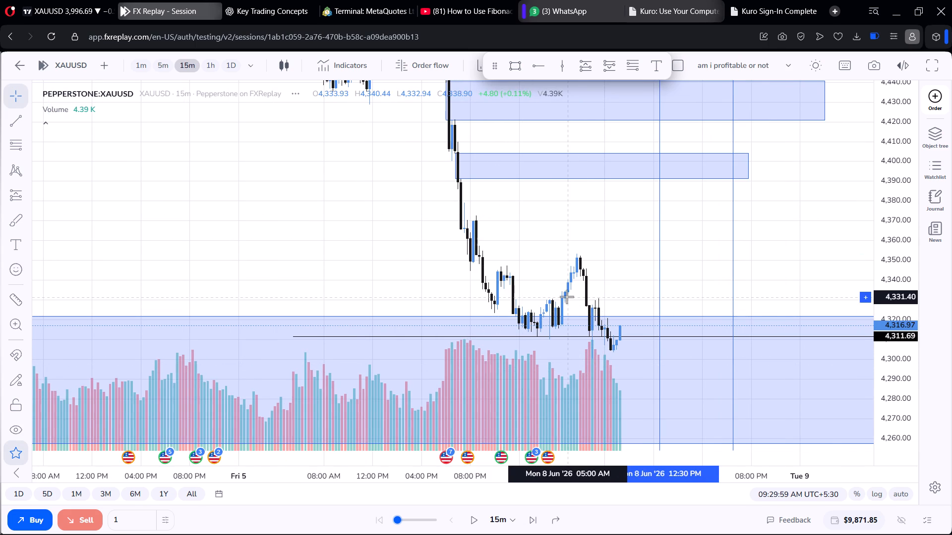
pyautogui.moveTo(619, 247); pyautogui.dragTo(598, 238)
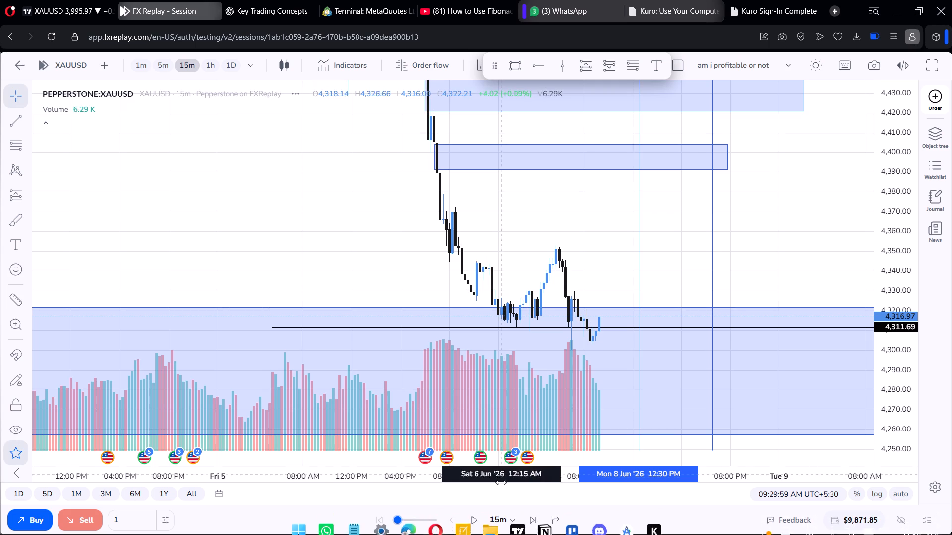
pyautogui.click(478, 519)
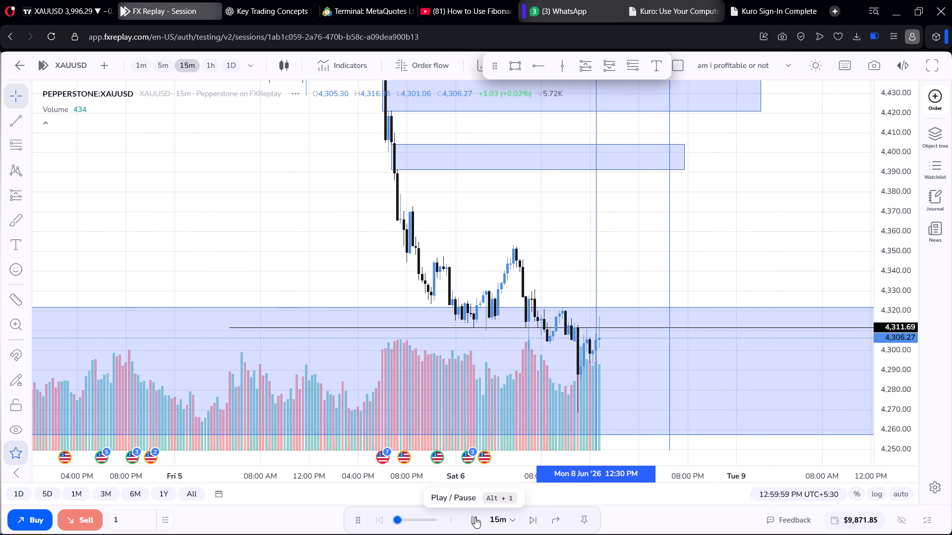
pyautogui.click(475, 517)
pyautogui.click(475, 517)
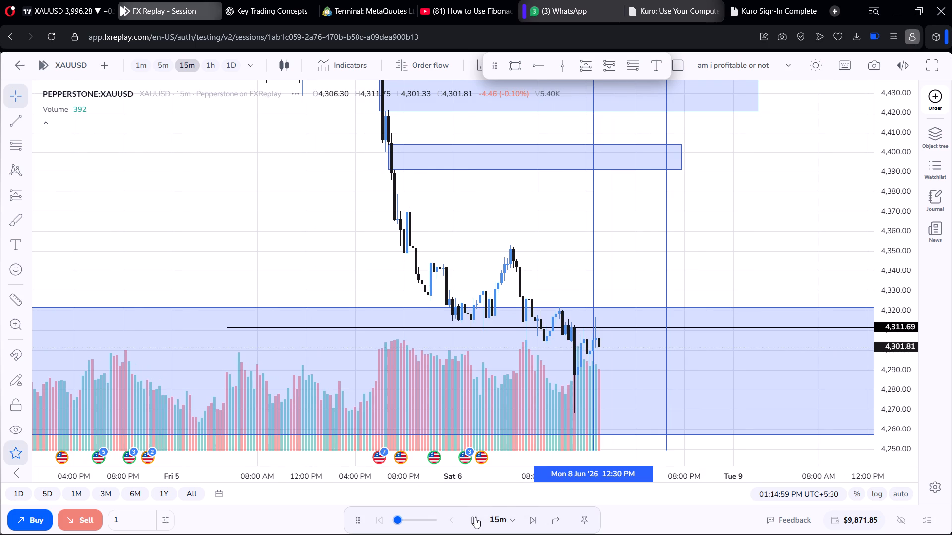
pyautogui.click(475, 517)
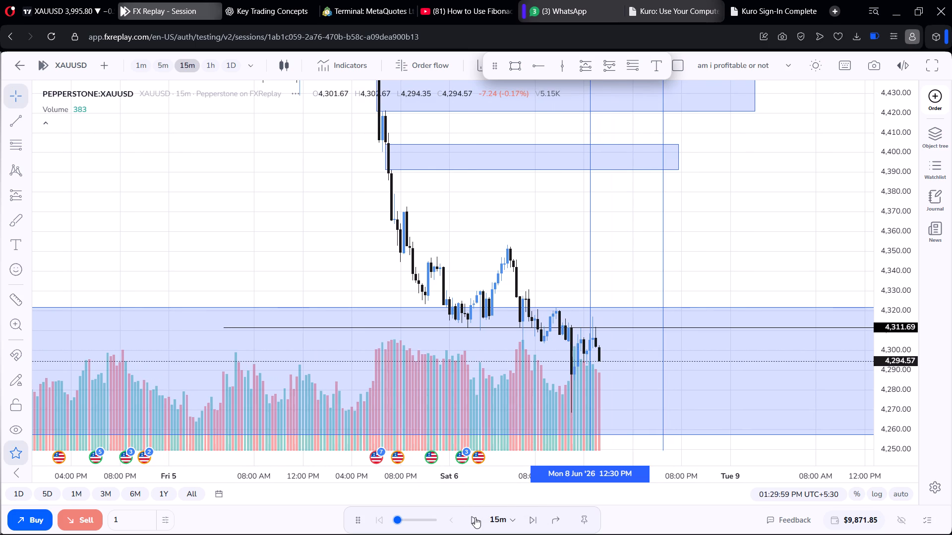
pyautogui.click(475, 517)
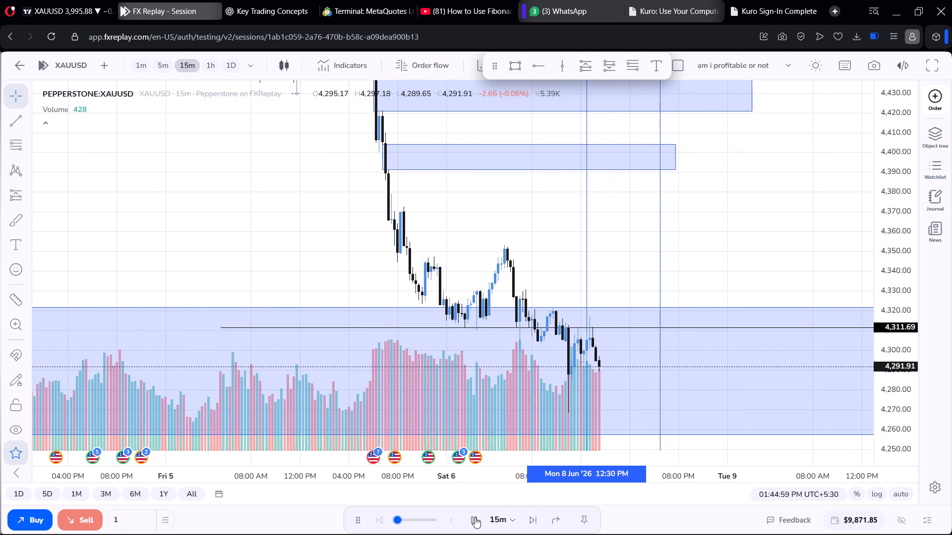
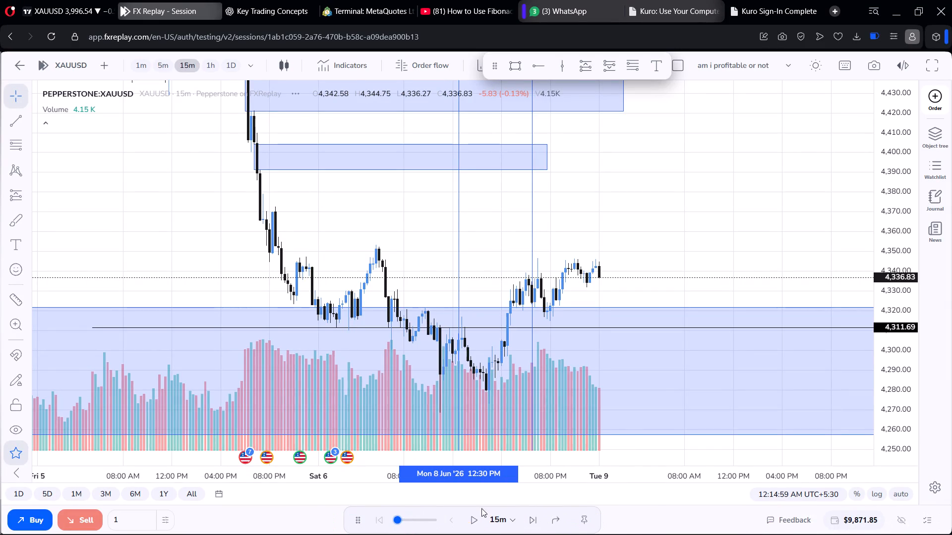
# Advance the 15-minute replay by one candle and pause it.
pyautogui.click(471, 516)
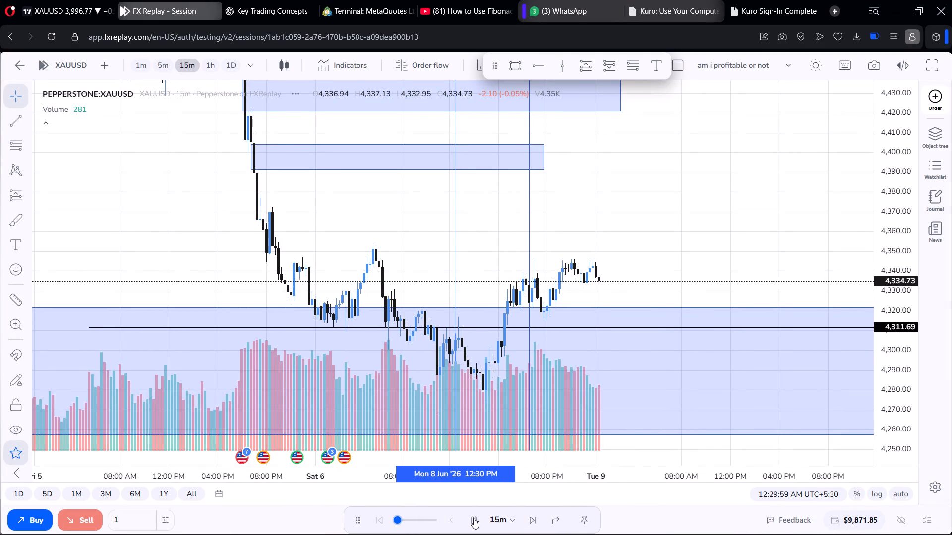
pyautogui.click(474, 518)
# Switch to the daily timeframe and delete both vertical session lines on 8 June.
pyautogui.scroll(-2, 644, 6)
pyautogui.scroll(-6, 610, 176)
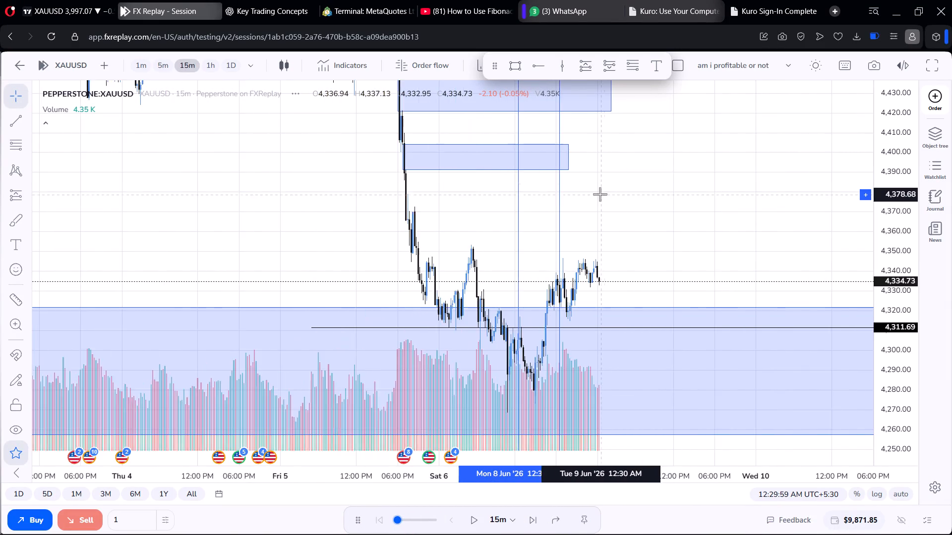
pyautogui.scroll(-4, 600, 194)
pyautogui.scroll(4, 621, 217)
pyautogui.click(231, 63)
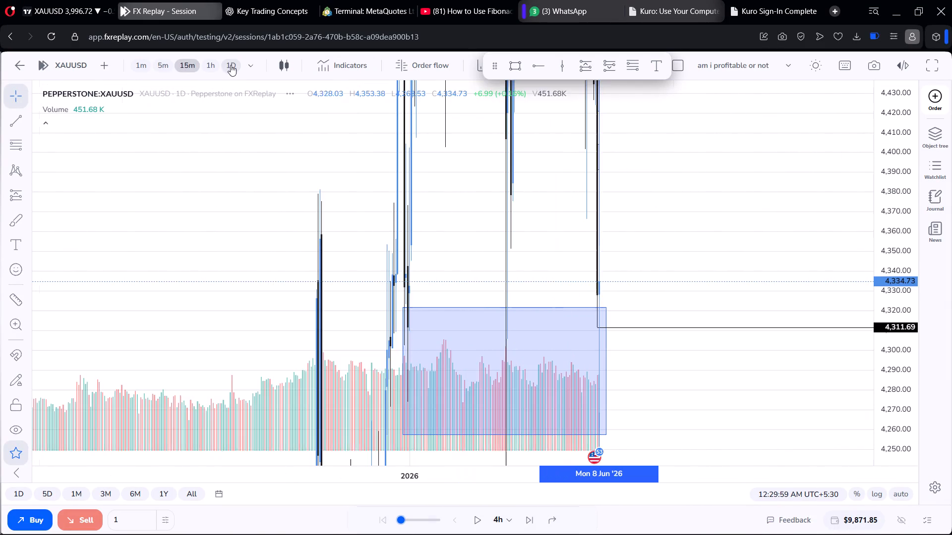
pyautogui.scroll(20, 392, 198)
pyautogui.scroll(3, 392, 198)
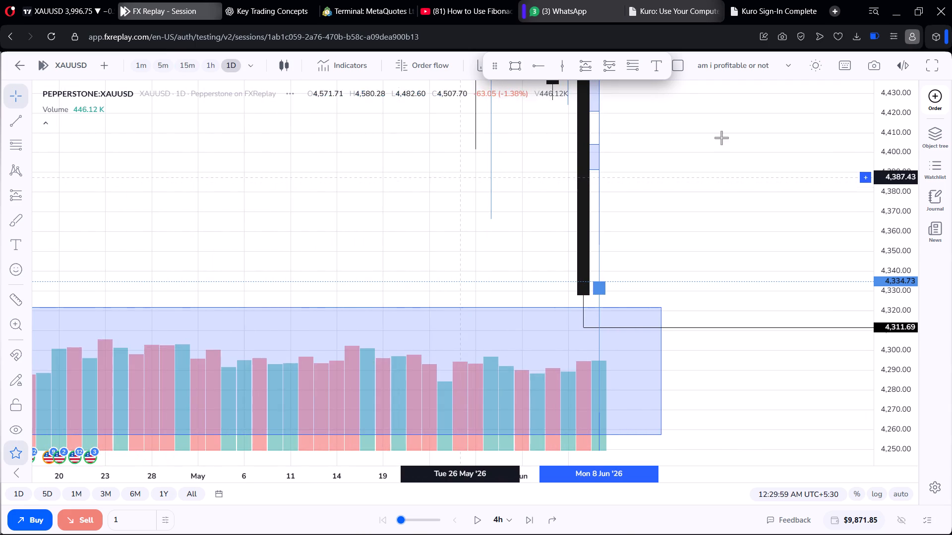
pyautogui.scroll(-5, 724, 137)
pyautogui.scroll(-1, 864, 126)
pyautogui.scroll(1, 873, 130)
pyautogui.scroll(-14, 891, 146)
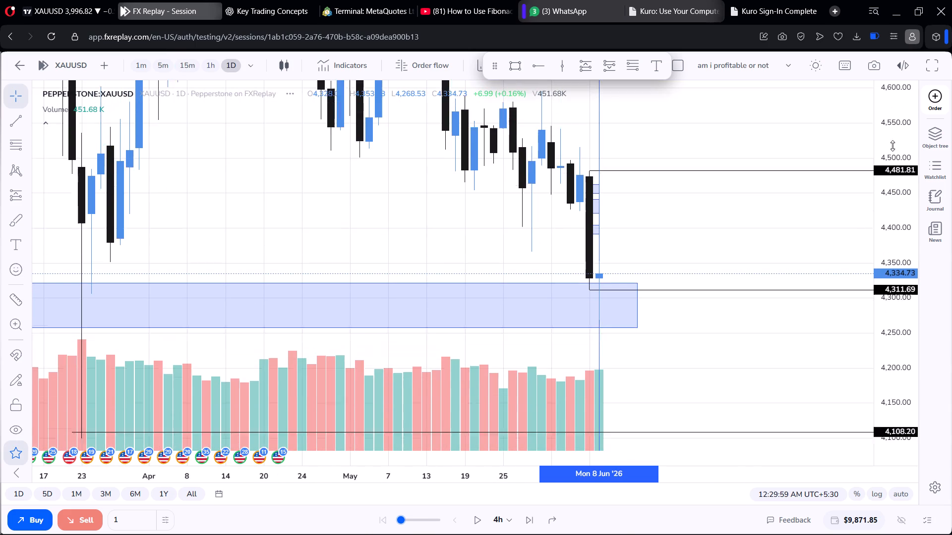
pyautogui.scroll(-10, 892, 146)
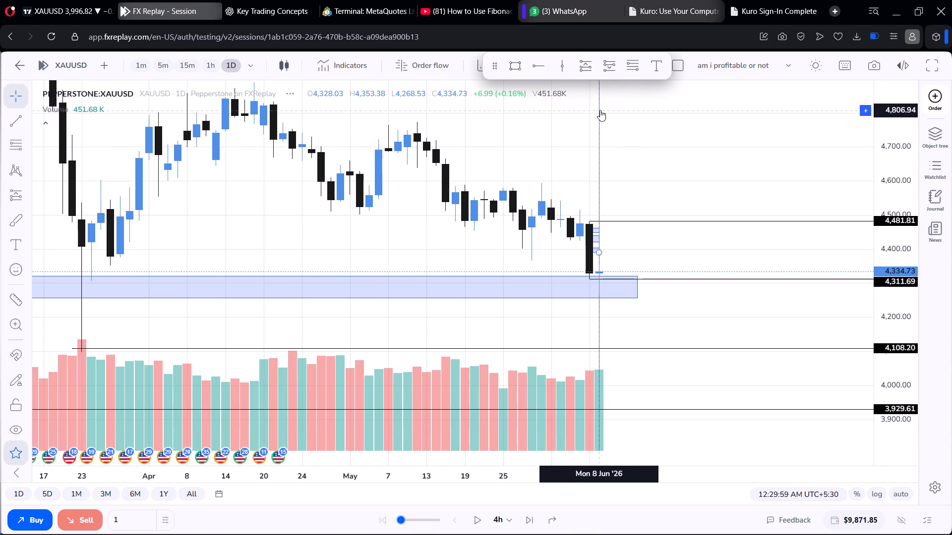
pyautogui.click(599, 110)
pyautogui.click(811, 217)
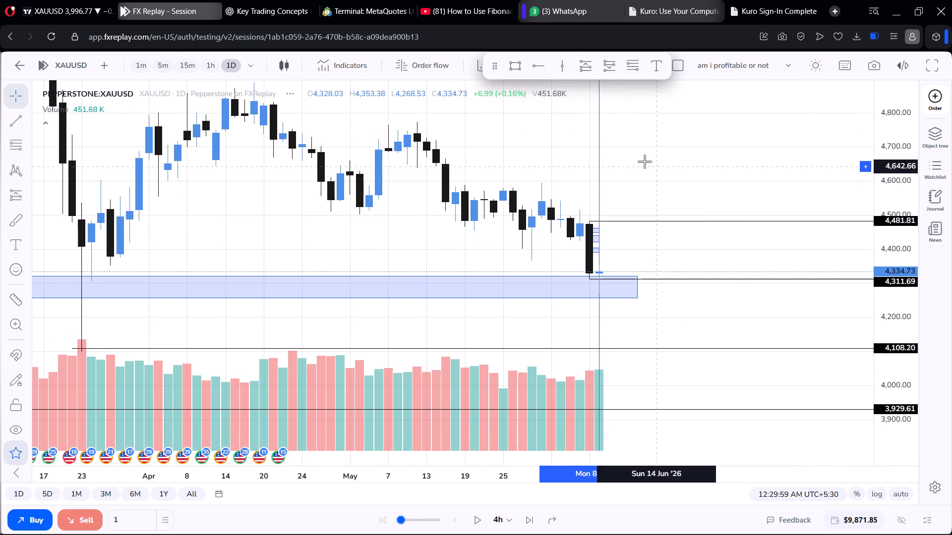
pyautogui.click(598, 135)
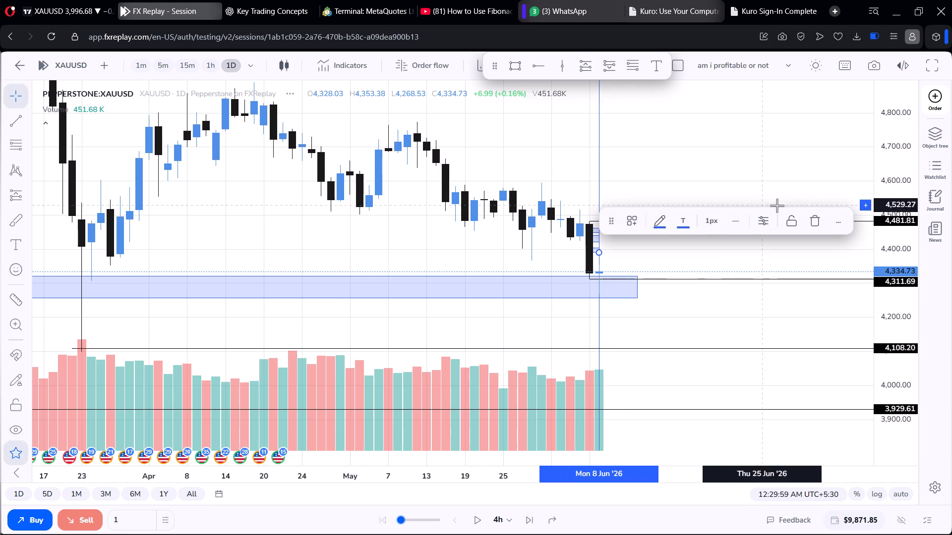
pyautogui.click(809, 213)
# Move the upper daily level line down to the 8 June candle's high at 4,354.56.
pyautogui.scroll(5, 624, 153)
pyautogui.scroll(-3, 624, 153)
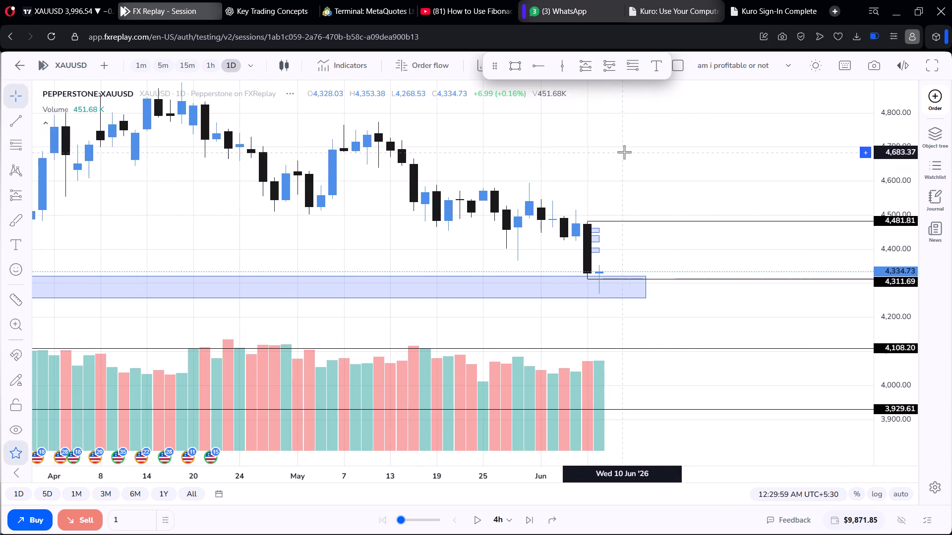
pyautogui.scroll(-1, 903, 184)
pyautogui.scroll(10, 903, 184)
pyautogui.scroll(5, 726, 168)
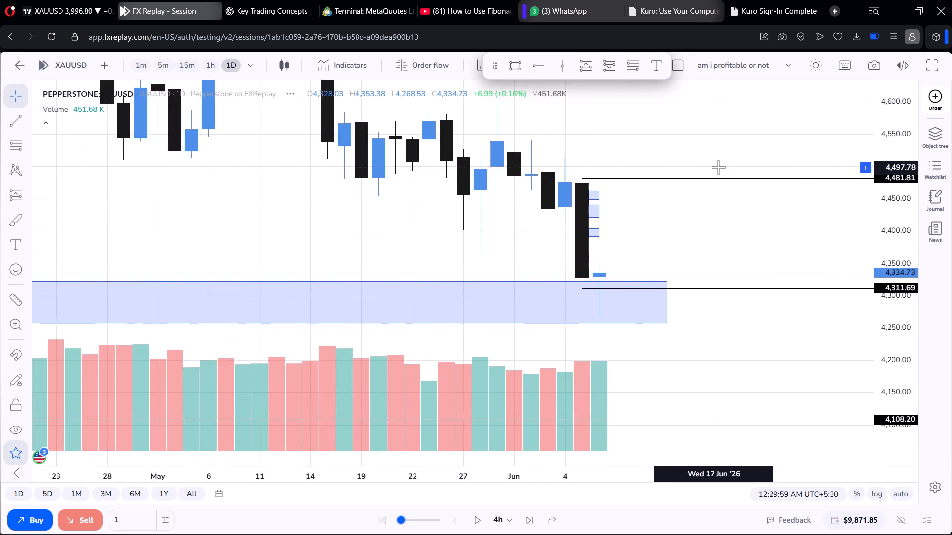
pyautogui.scroll(-5, 718, 167)
pyautogui.moveTo(672, 239); pyautogui.dragTo(675, 194)
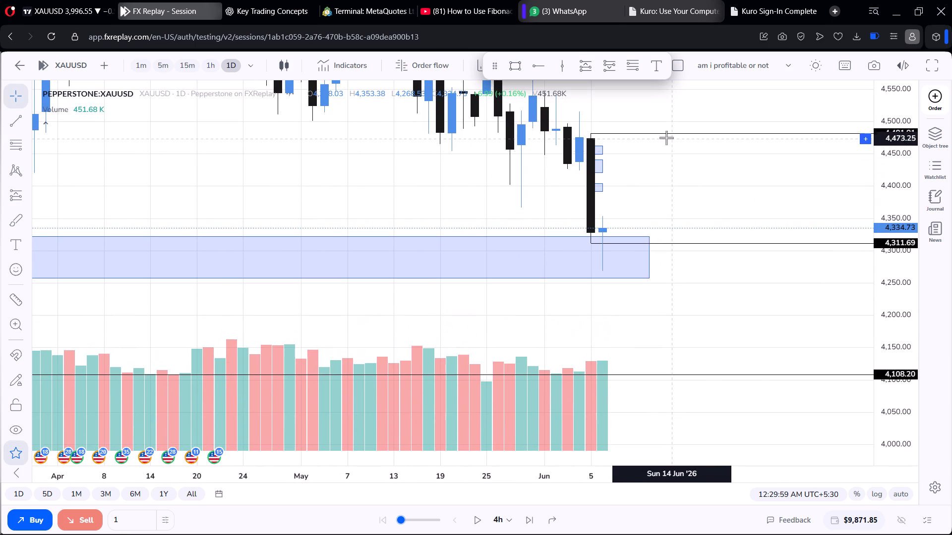
pyautogui.moveTo(667, 131); pyautogui.dragTo(676, 178)
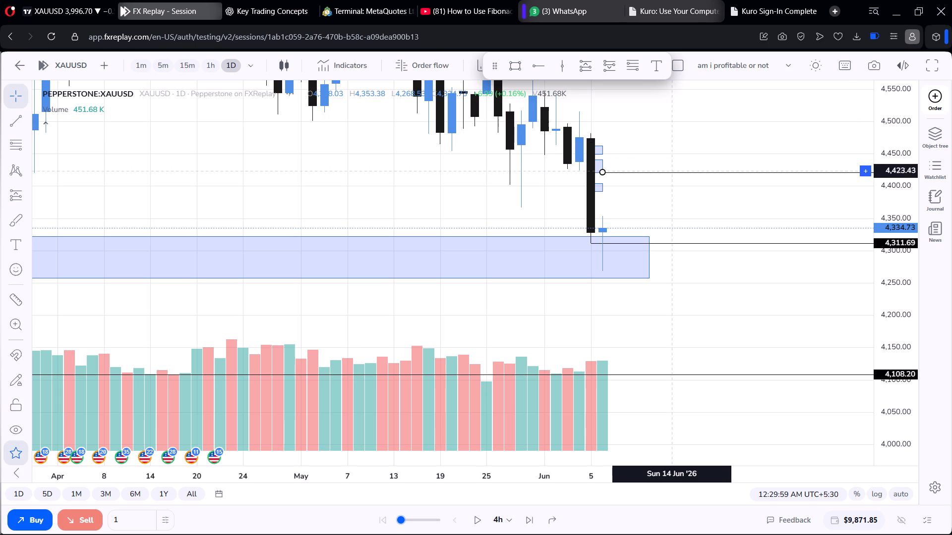
pyautogui.moveTo(676, 178); pyautogui.dragTo(683, 214)
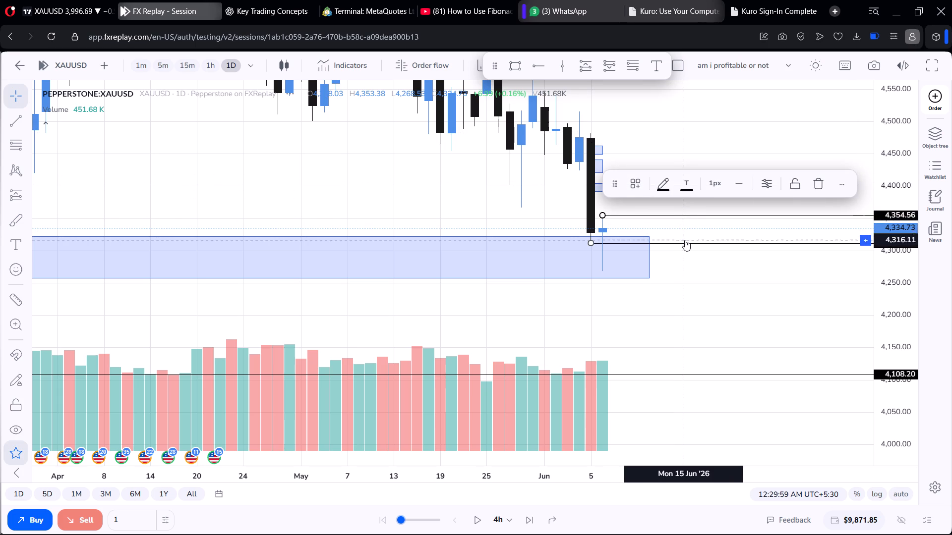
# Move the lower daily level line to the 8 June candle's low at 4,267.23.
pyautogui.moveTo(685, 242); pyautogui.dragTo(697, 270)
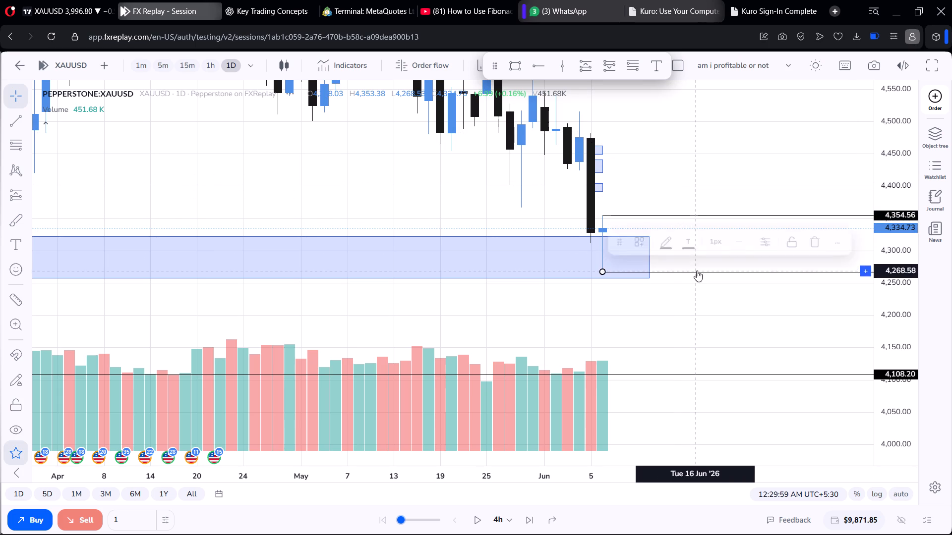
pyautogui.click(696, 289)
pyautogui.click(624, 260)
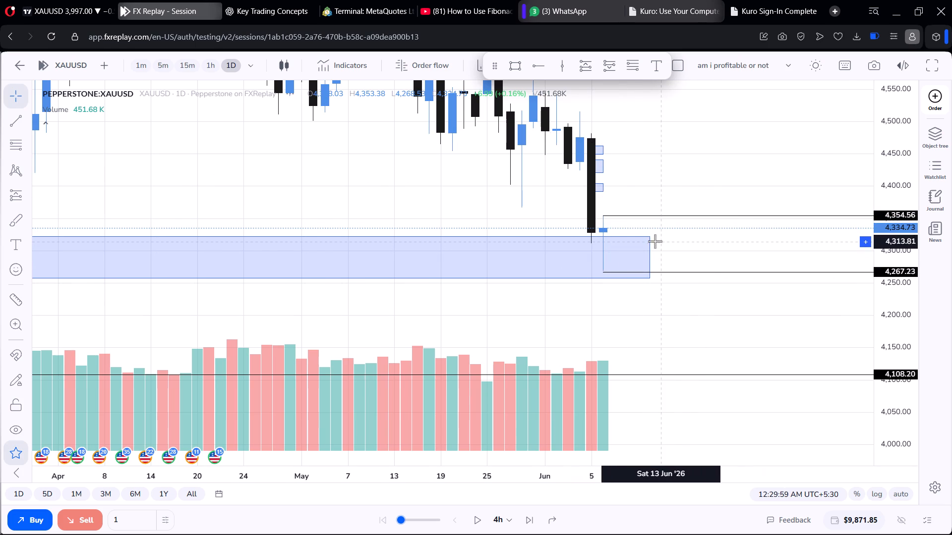
# Move the lower daily level line below the large daily zone, to 4,238.10.
pyautogui.scroll(-11, 632, 234)
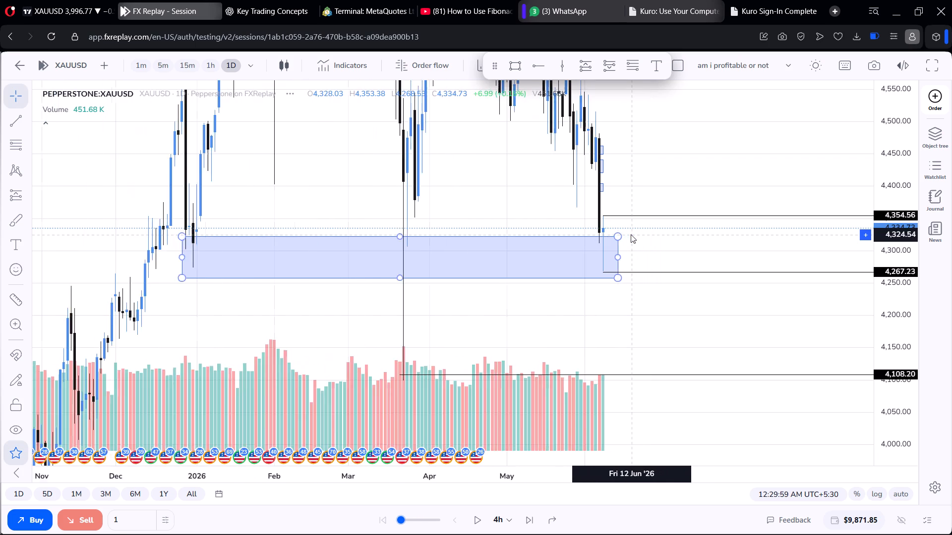
pyautogui.scroll(-6, 631, 234)
pyautogui.scroll(3, 569, 243)
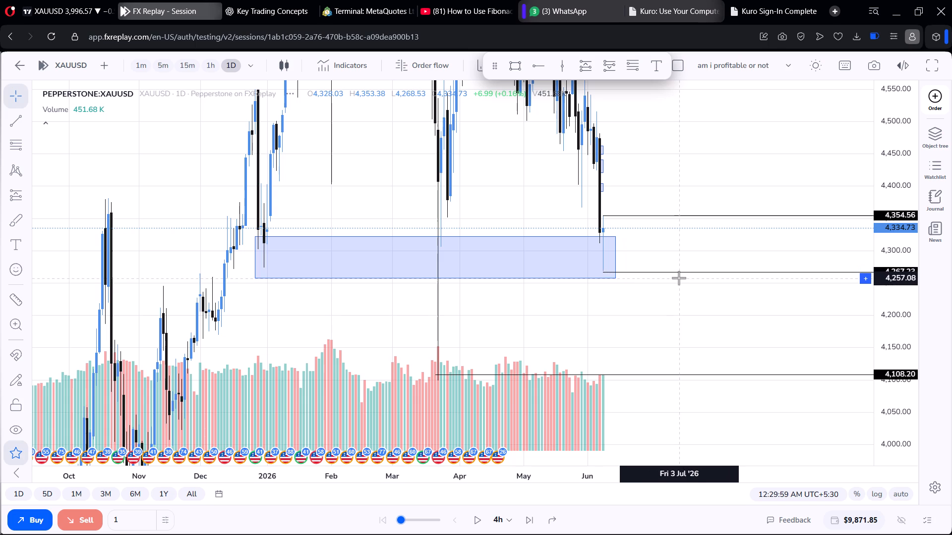
pyautogui.moveTo(679, 272); pyautogui.dragTo(699, 291)
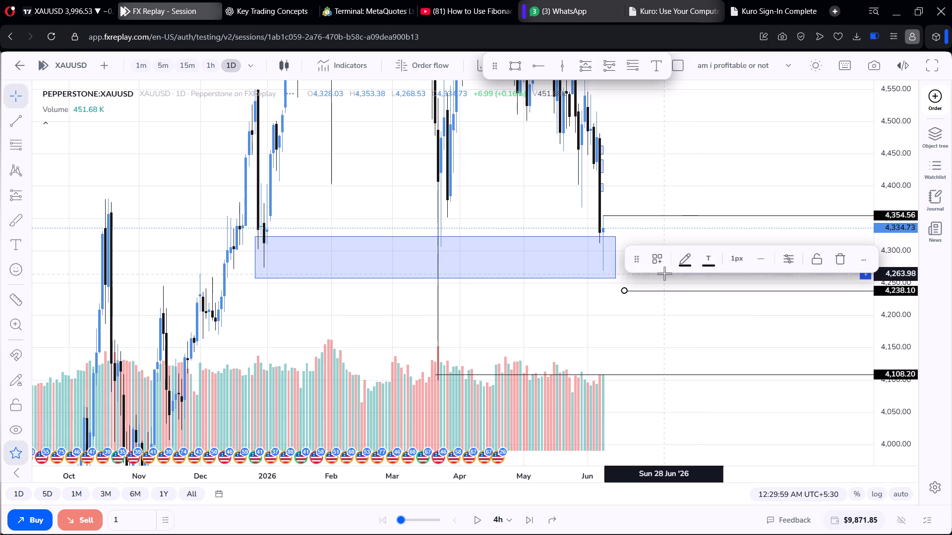
pyautogui.moveTo(632, 265); pyautogui.dragTo(682, 199)
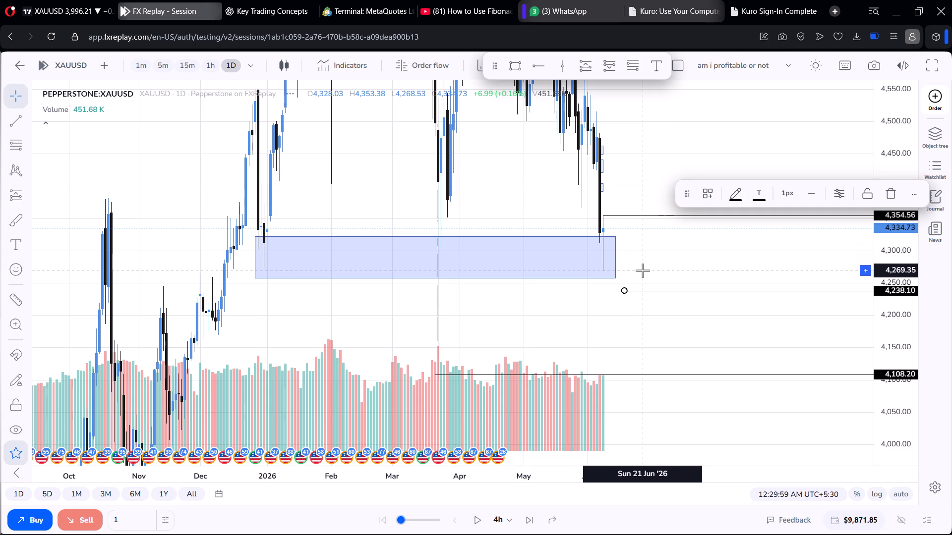
pyautogui.click(643, 270)
# Delete the large daily zone rectangle beneath the current price.
pyautogui.click(578, 257)
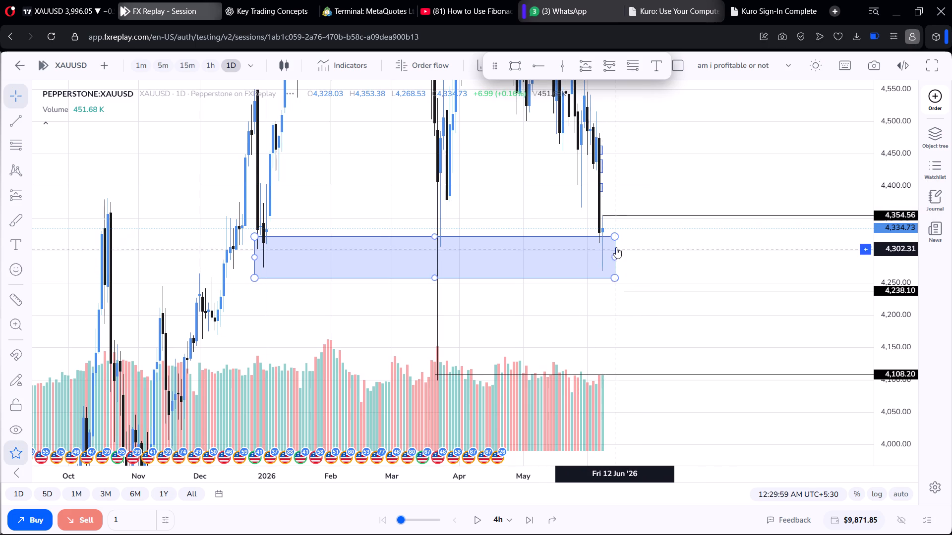
pyautogui.click(616, 242)
pyautogui.click(913, 194)
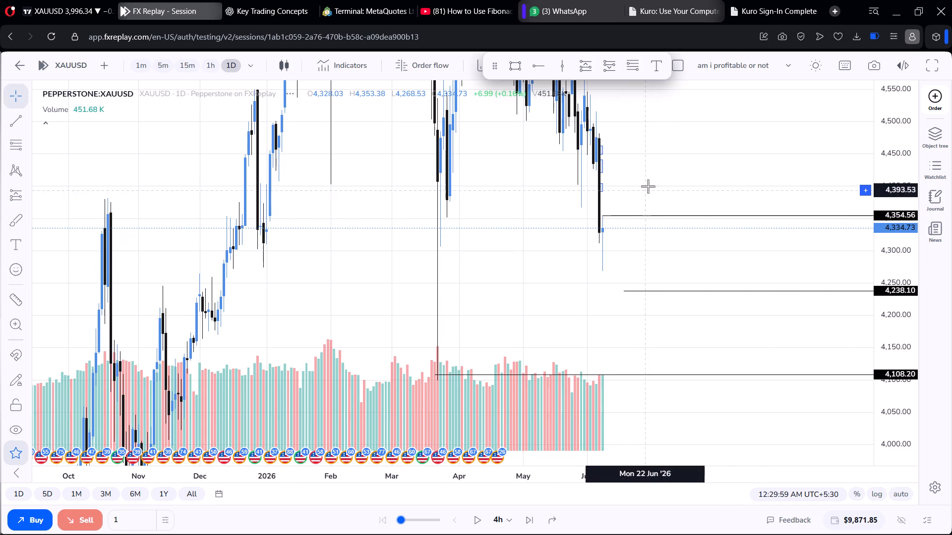
# Draw a daily imbalance rectangle from about 4,426 to 4,354, spanning 4 June to about 15 July.
pyautogui.moveTo(666, 170); pyautogui.dragTo(658, 233)
pyautogui.scroll(6, 650, 220)
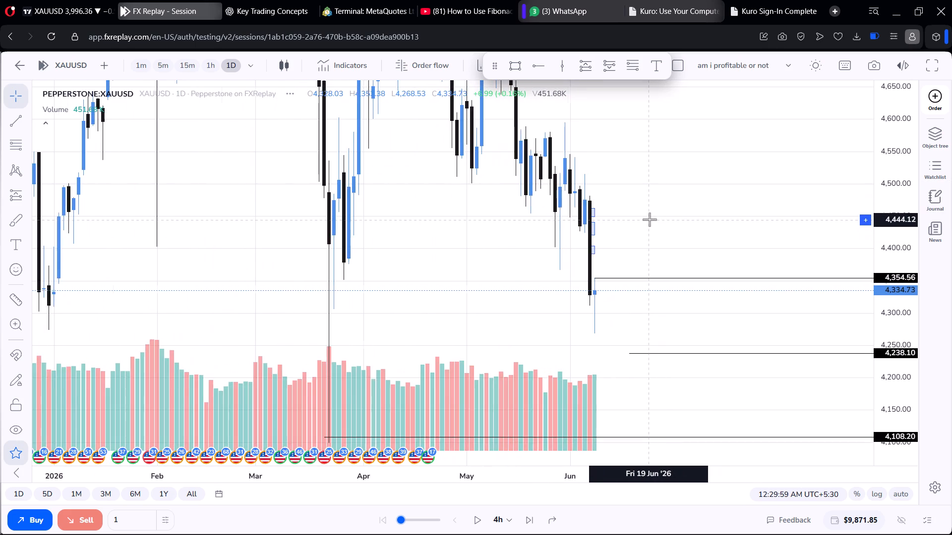
pyautogui.scroll(5, 648, 216)
pyautogui.scroll(-2, 648, 216)
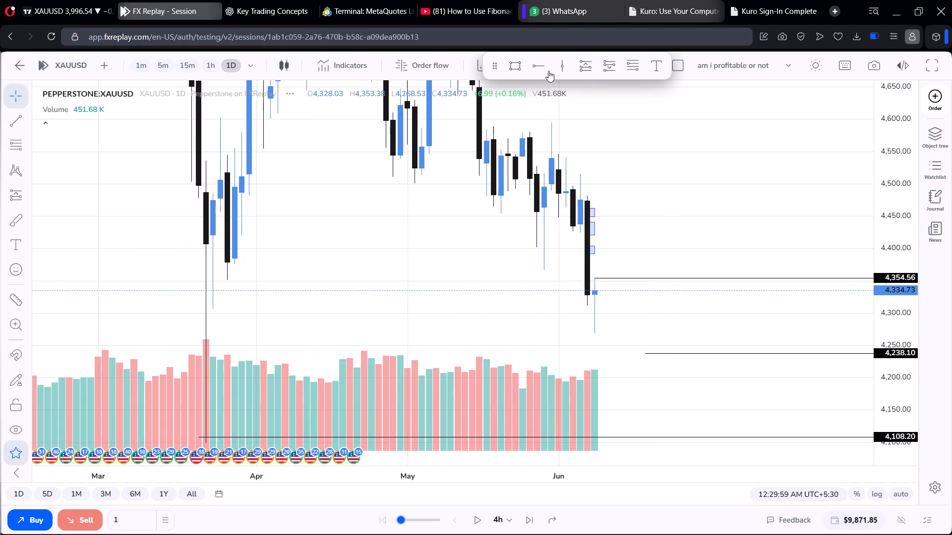
pyautogui.click(512, 65)
pyautogui.moveTo(581, 231); pyautogui.dragTo(840, 276)
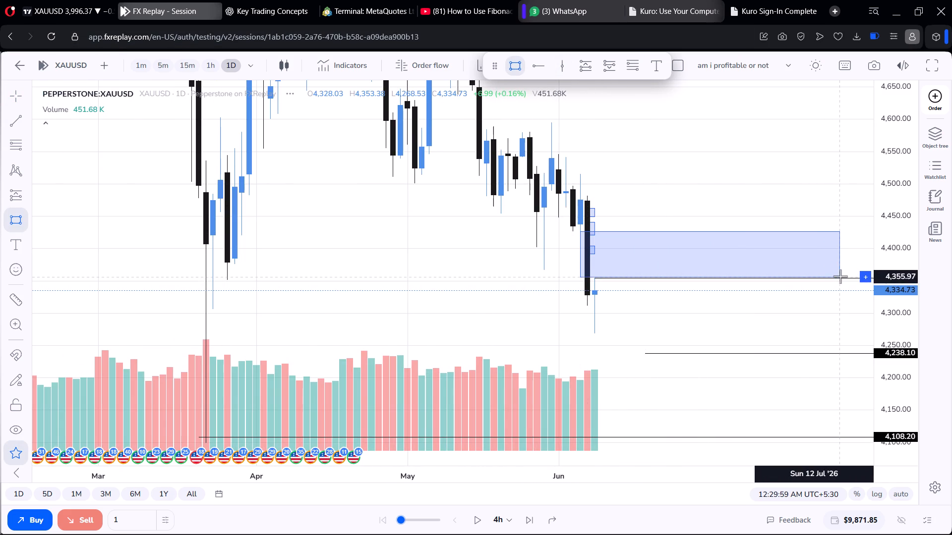
pyautogui.moveTo(840, 276); pyautogui.dragTo(857, 278)
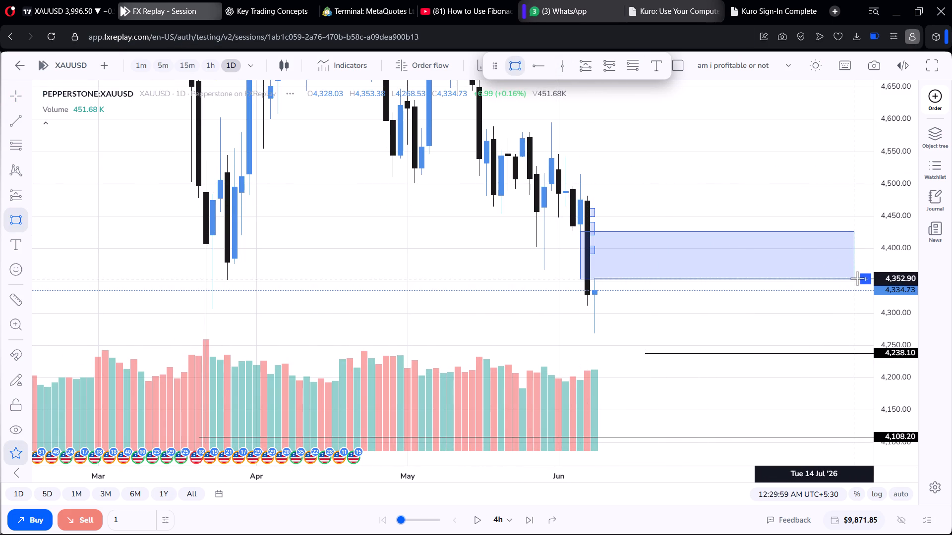
pyautogui.moveTo(857, 278); pyautogui.dragTo(858, 278)
pyautogui.click(858, 278)
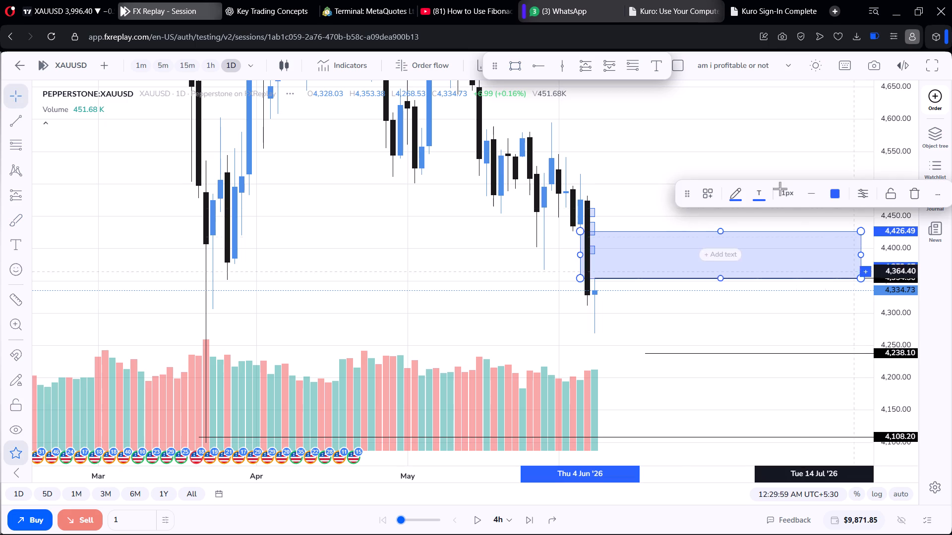
pyautogui.click(733, 120)
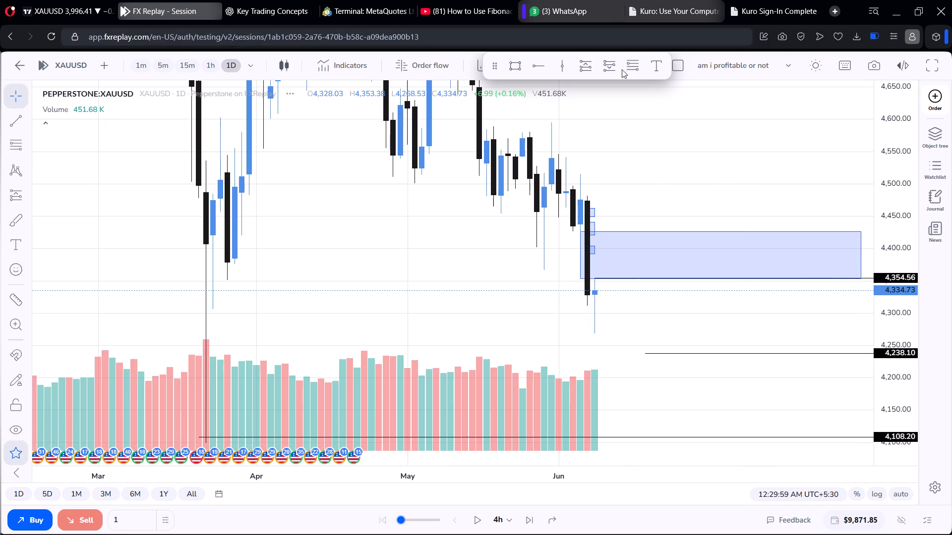
# Draw a Fibonacci retracement across the new imbalance rectangle from 4,424.96 on 4 June to 4,353.67 on 15 July.
pyautogui.click(626, 68)
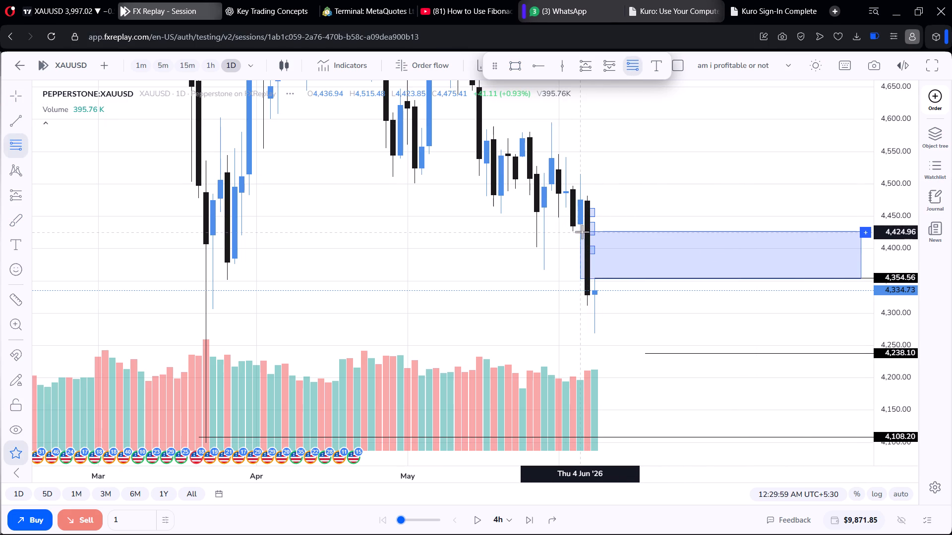
pyautogui.moveTo(580, 232); pyautogui.dragTo(863, 272)
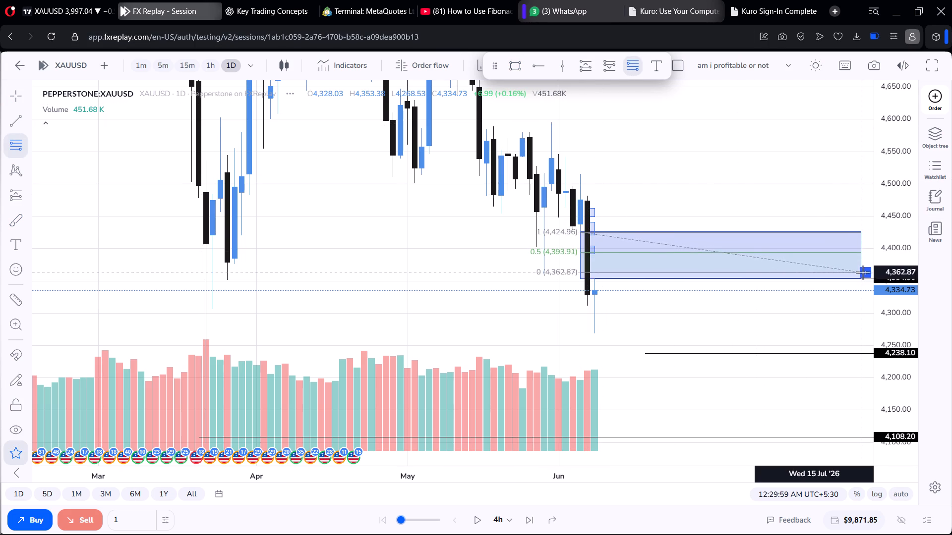
pyautogui.moveTo(863, 272); pyautogui.dragTo(859, 278)
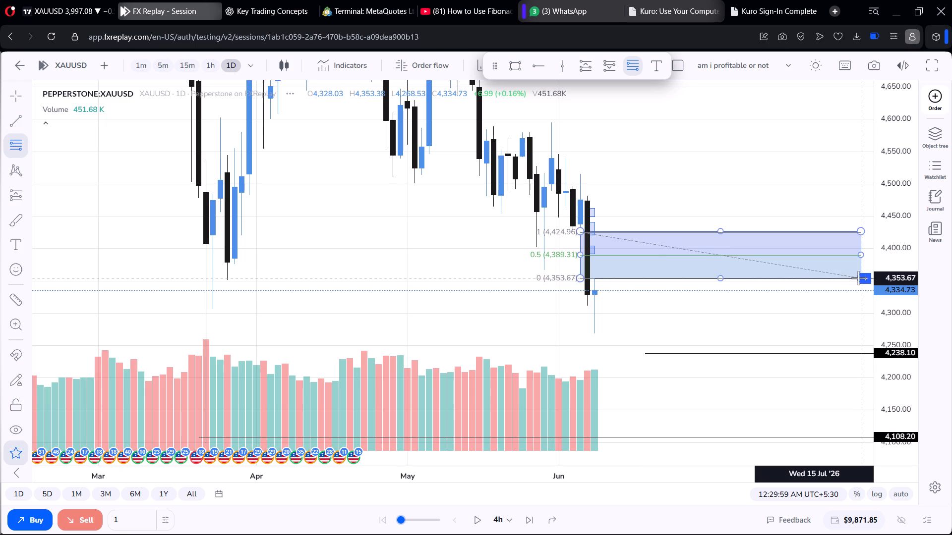
pyautogui.click(858, 278)
pyautogui.click(713, 141)
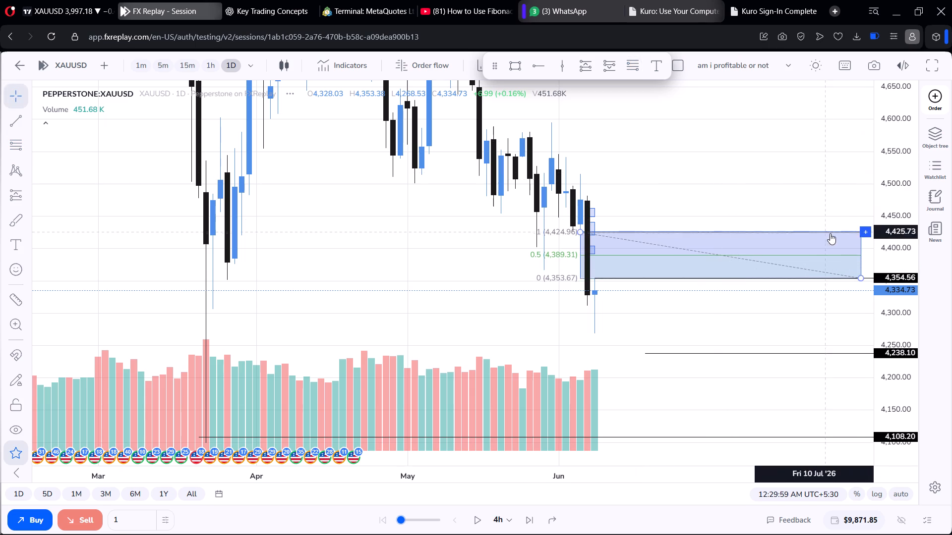
# Lower the imbalance rectangle's top edge to 4,424.19.
pyautogui.click(858, 227)
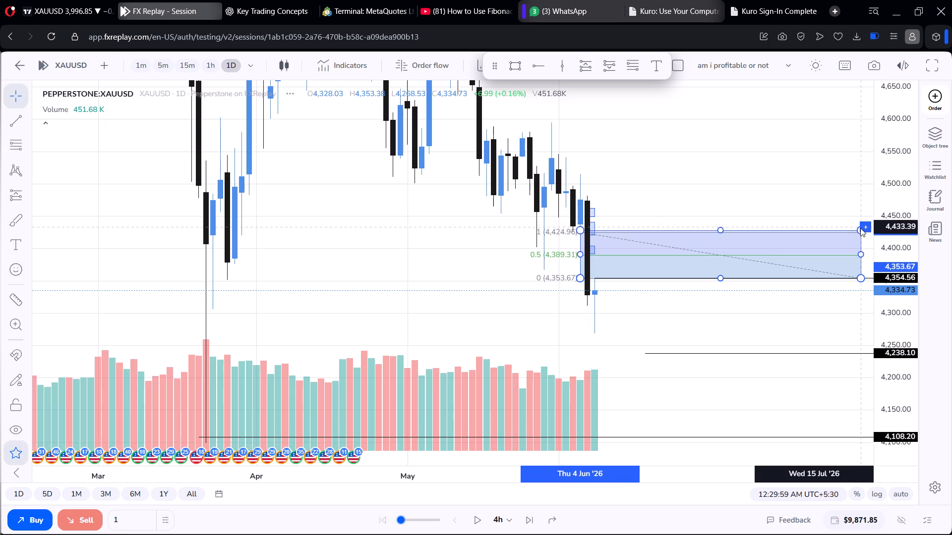
pyautogui.click(784, 127)
# Place a horizontal ray at 4,389.70 from 4 June, along the retracement's 0.5 level.
pyautogui.click(541, 66)
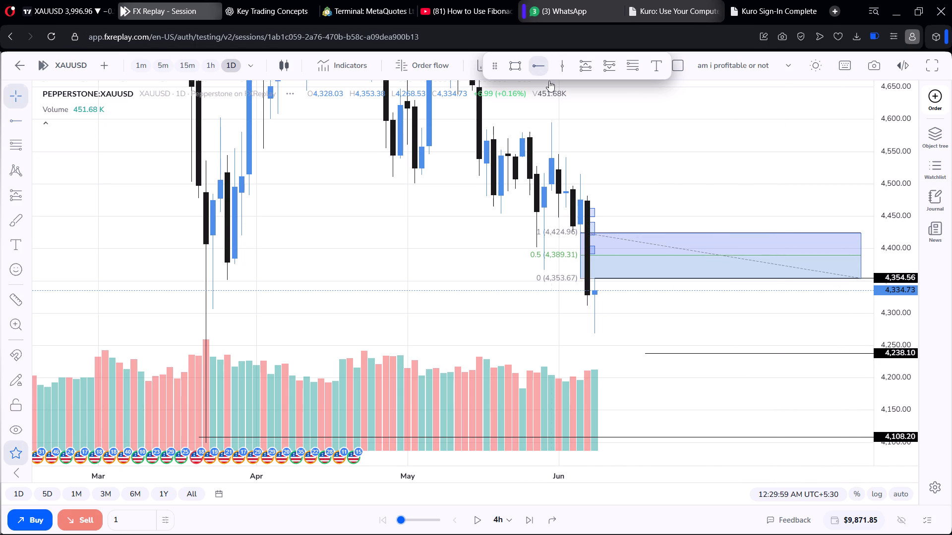
pyautogui.click(583, 255)
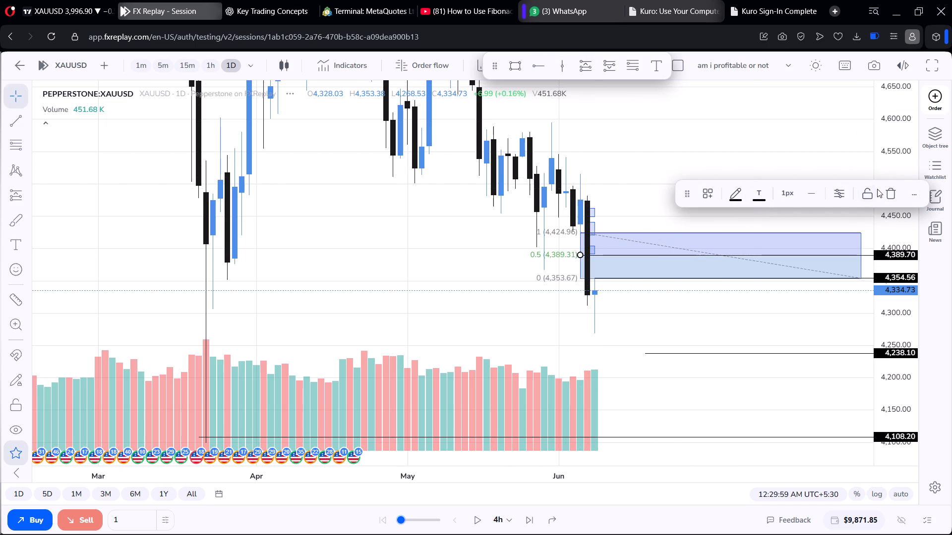
# Restrict the visibility of the horizontal ray at 4,389.70 to the current interval only.
pyautogui.click(922, 194)
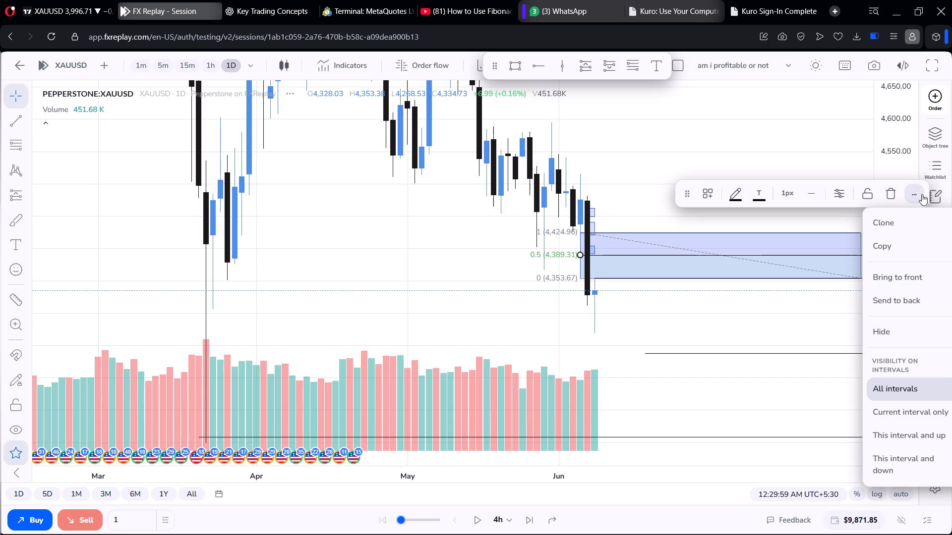
pyautogui.click(916, 413)
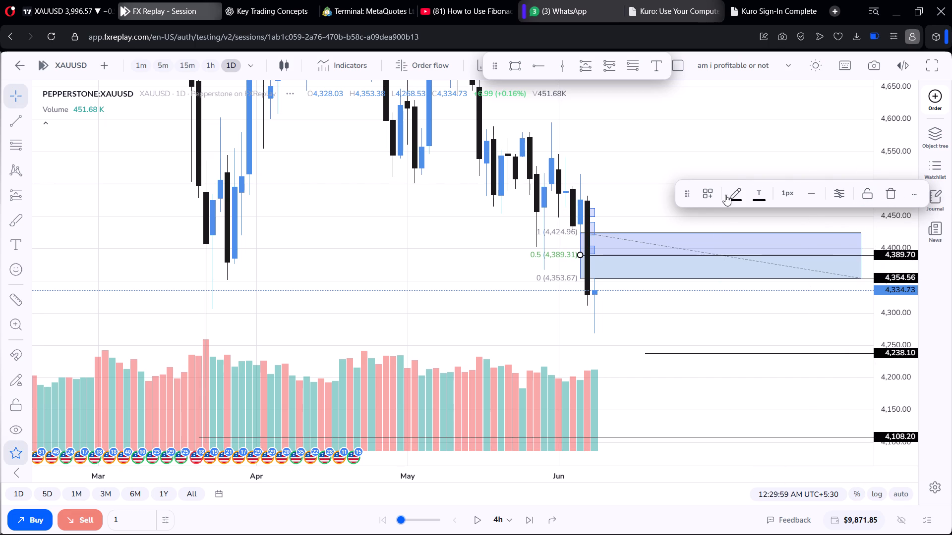
# Change the line colour of the horizontal ray at 4,389.70 to red.
pyautogui.click(732, 195)
pyautogui.click(657, 240)
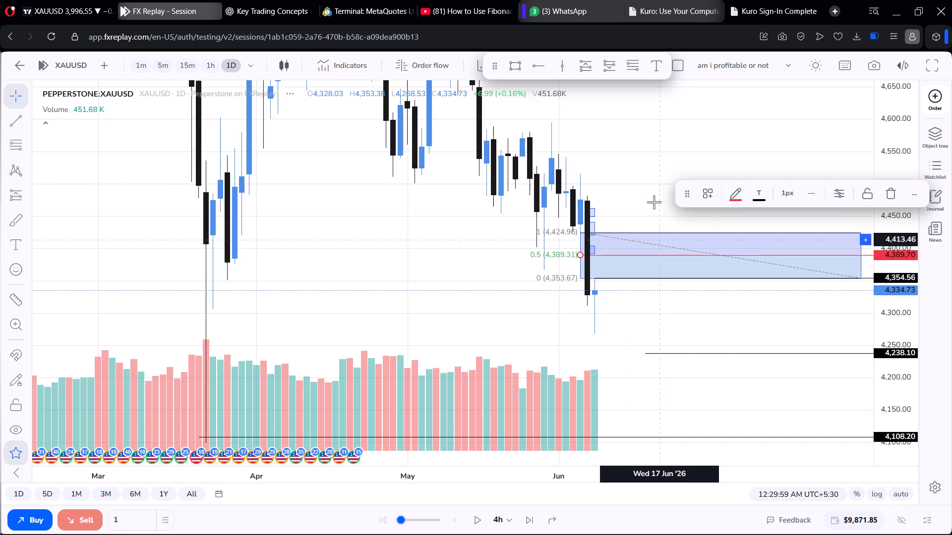
pyautogui.click(647, 179)
# Delete the Fibonacci retracement drawn across the daily imbalance rectangle.
pyautogui.click(654, 230)
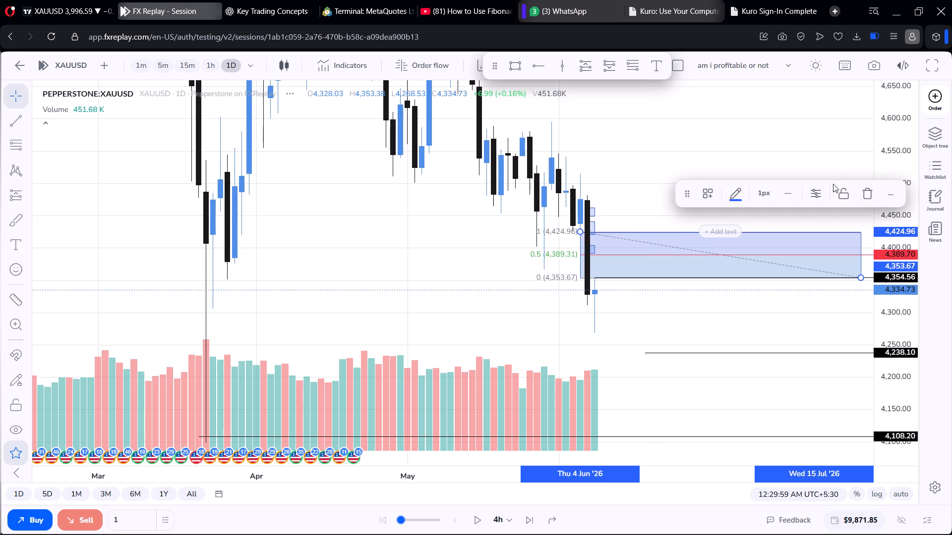
pyautogui.click(863, 195)
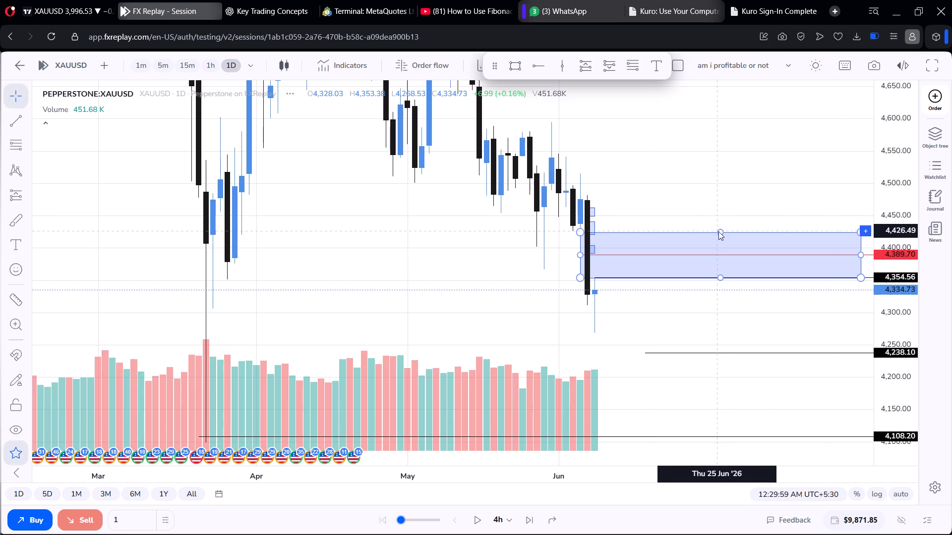
# Delete the large daily imbalance rectangle spanning 4 June to 15 July.
pyautogui.click(718, 232)
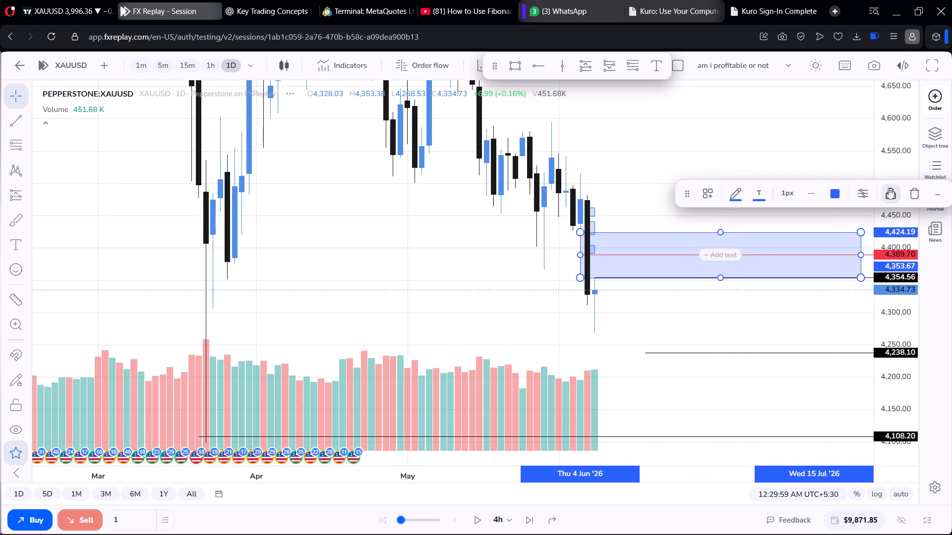
pyautogui.click(889, 188)
pyautogui.click(889, 188)
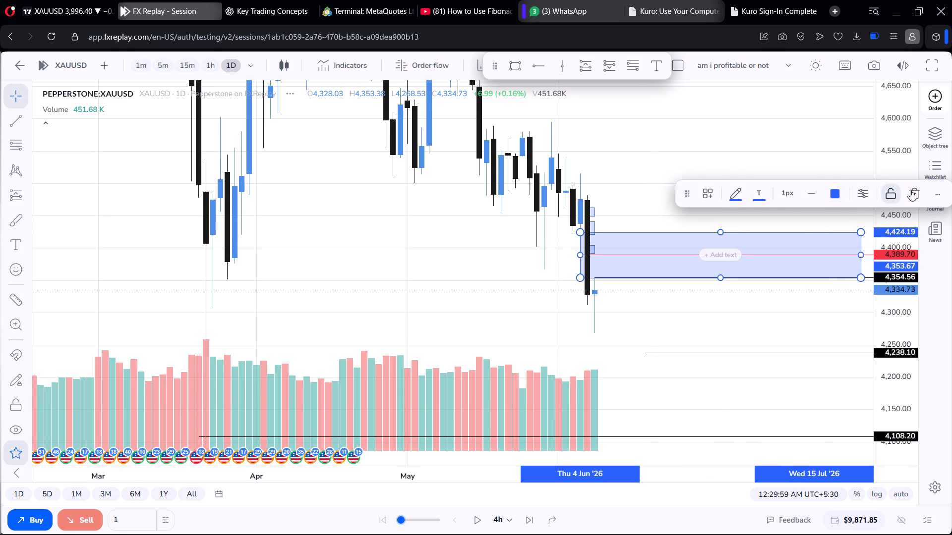
pyautogui.click(916, 190)
# Delete the three small rectangles beside the large bearish 5 June candle, above the red midpoint ray.
pyautogui.scroll(-5, 701, 198)
pyautogui.moveTo(697, 204); pyautogui.dragTo(640, 101)
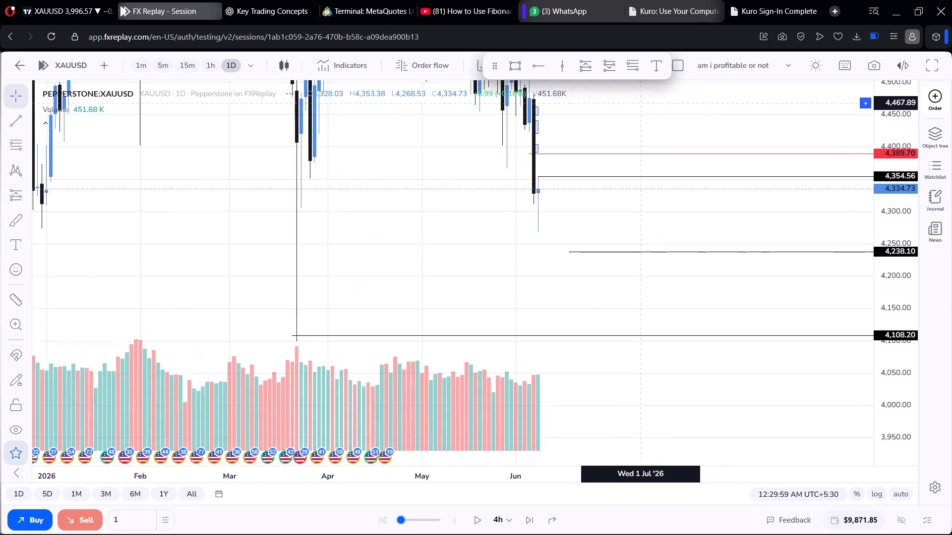
pyautogui.moveTo(640, 101); pyautogui.dragTo(640, 101)
pyautogui.scroll(4, 640, 101)
pyautogui.click(537, 121)
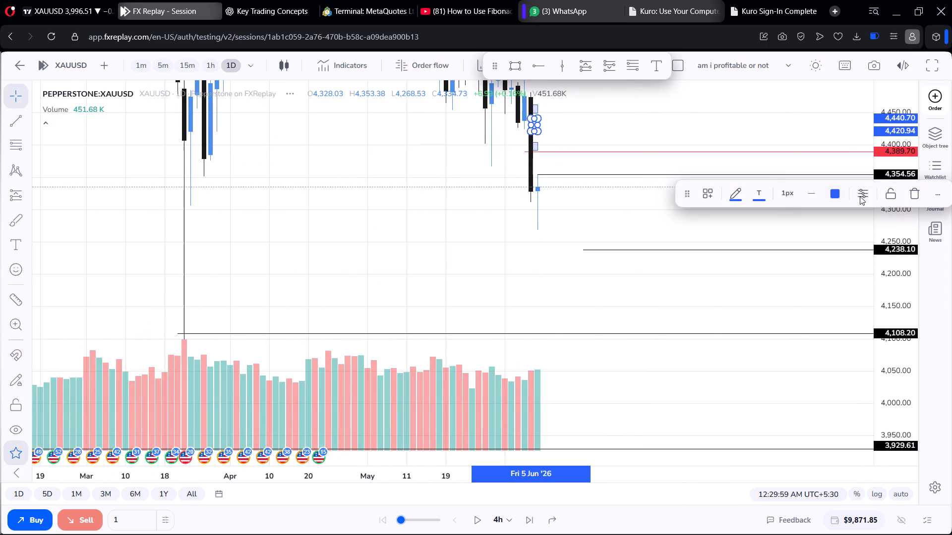
pyautogui.click(907, 194)
pyautogui.moveTo(606, 132); pyautogui.dragTo(613, 150)
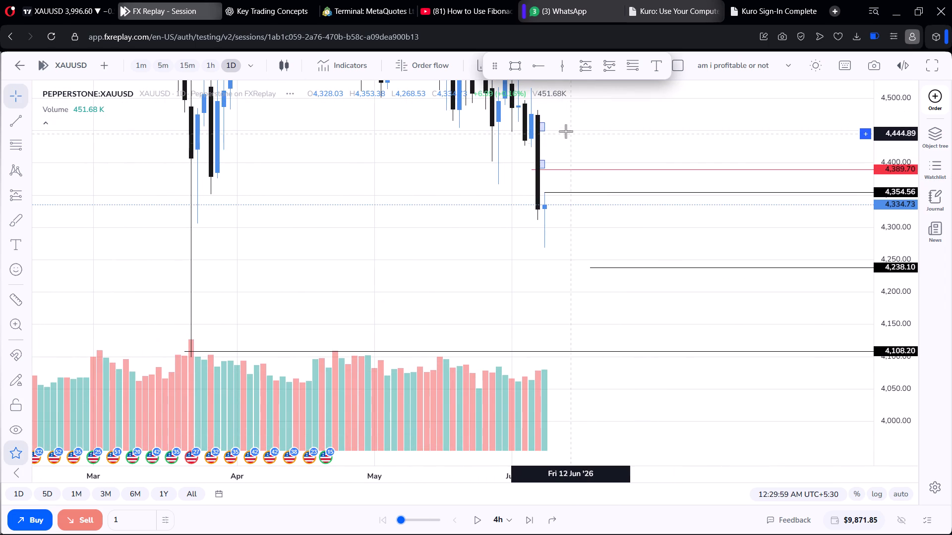
pyautogui.click(548, 125)
pyautogui.click(546, 127)
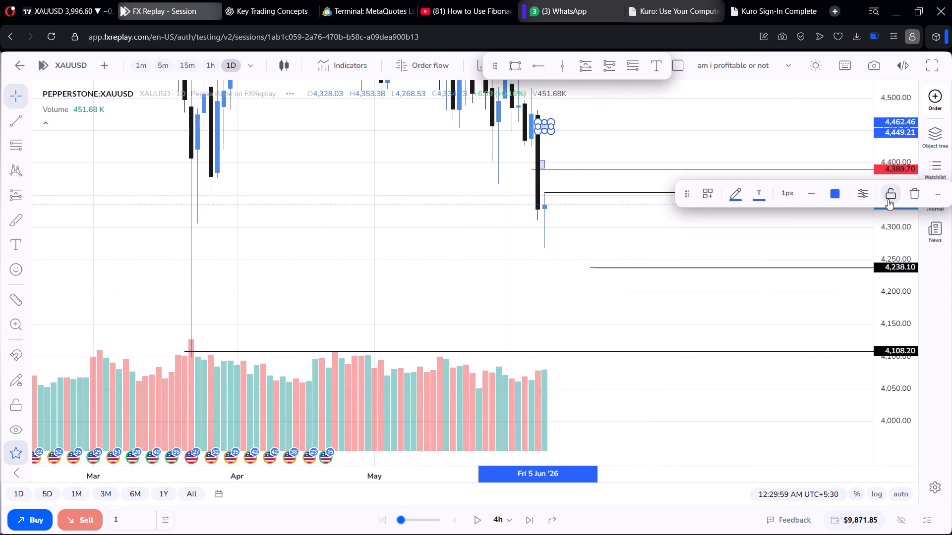
pyautogui.click(888, 199)
pyautogui.click(892, 193)
pyautogui.click(907, 194)
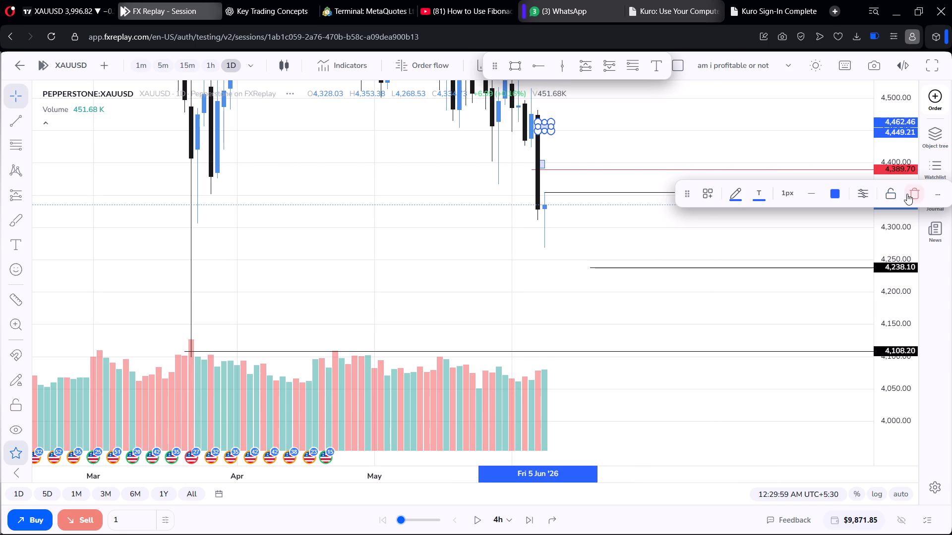
pyautogui.click(543, 159)
pyautogui.click(908, 194)
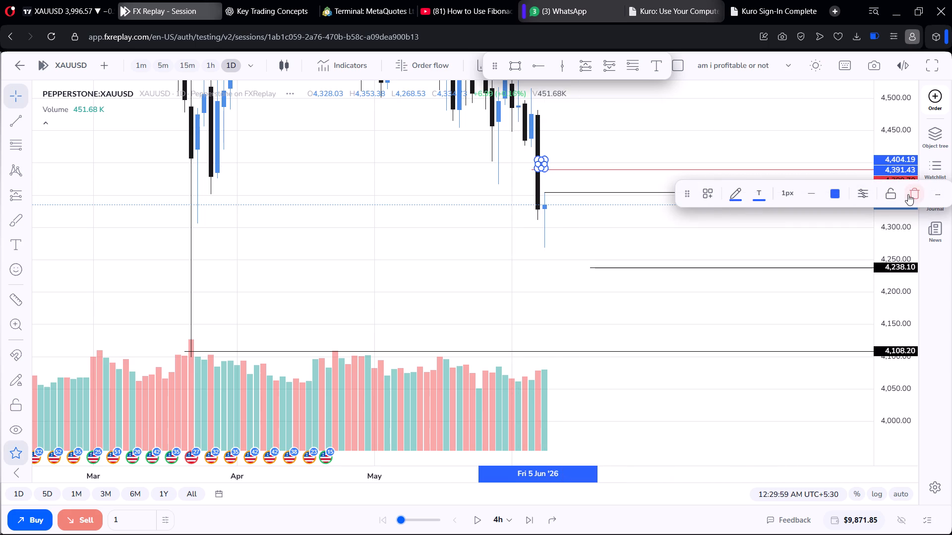
# Move the horizontal ray at 4,238.10 to the low of the 8 June candle, at 4,269.53.
pyautogui.scroll(-4, 638, 165)
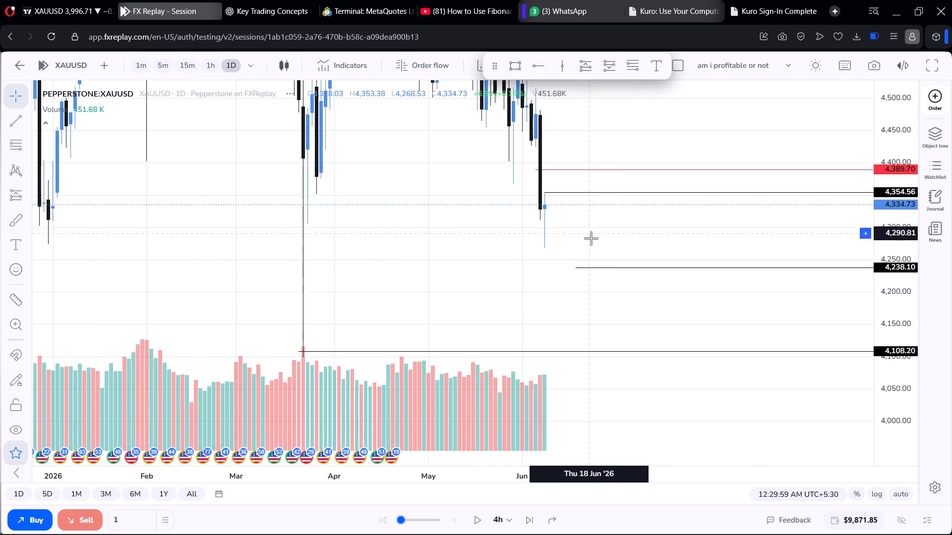
pyautogui.moveTo(619, 266); pyautogui.dragTo(602, 258)
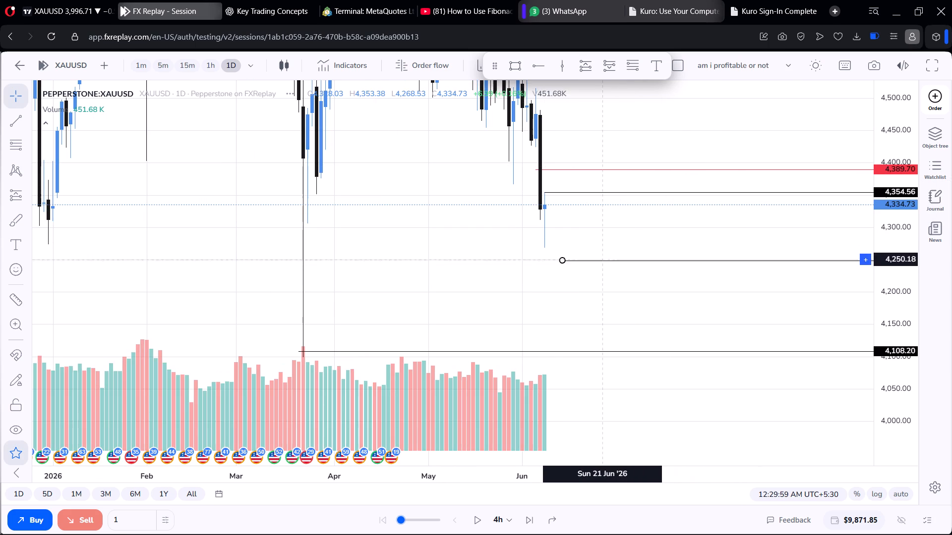
pyautogui.moveTo(602, 258); pyautogui.dragTo(587, 246)
pyautogui.click(584, 263)
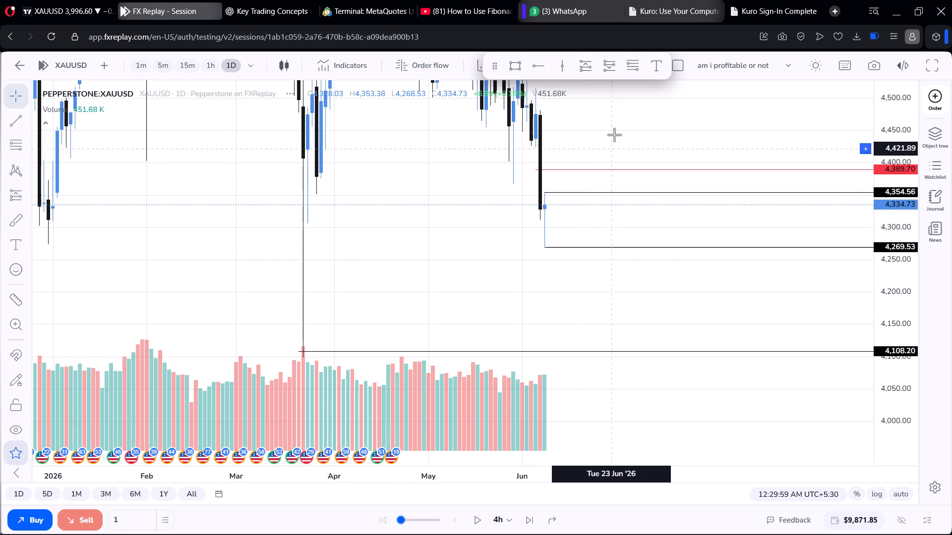
# Examine the daily price action around the midpoint ray and the 8 June high and low rays.
pyautogui.moveTo(617, 127); pyautogui.dragTo(675, 142)
pyautogui.scroll(-3, 646, 149)
pyautogui.scroll(13, 645, 149)
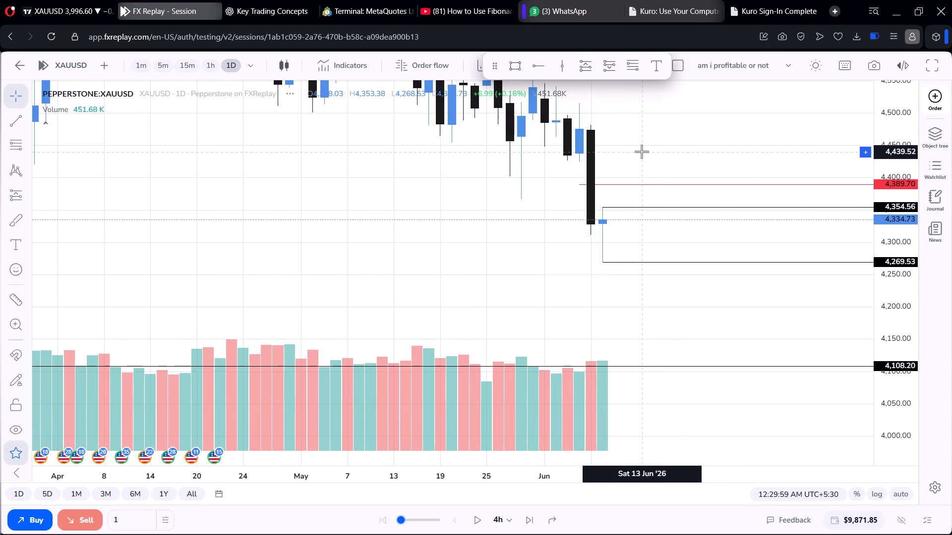
pyautogui.scroll(-5, 642, 152)
pyautogui.scroll(4, 637, 149)
pyautogui.scroll(-2, 636, 149)
pyautogui.moveTo(626, 160); pyautogui.dragTo(622, 140)
pyautogui.scroll(5, 890, 178)
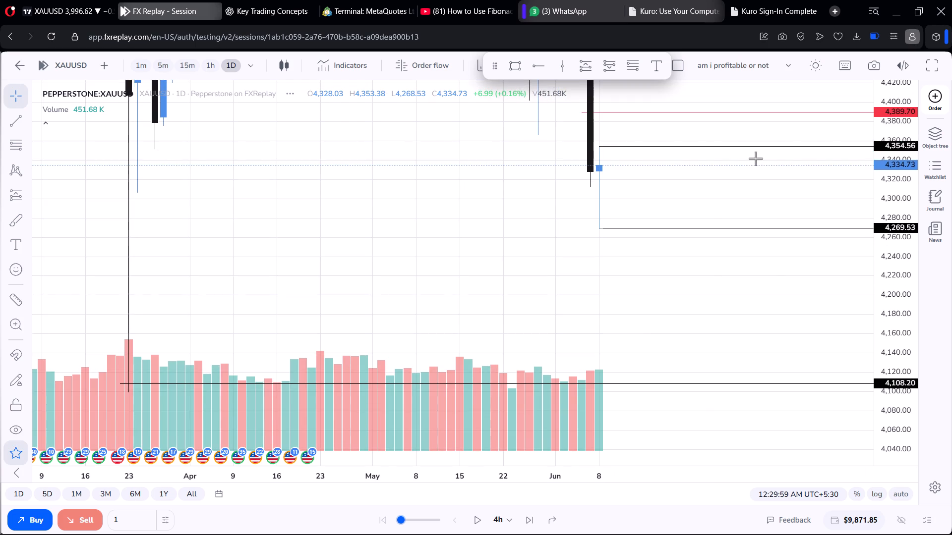
pyautogui.scroll(6, 534, 133)
pyautogui.scroll(-7, 533, 133)
pyautogui.moveTo(531, 137); pyautogui.dragTo(489, 278)
pyautogui.scroll(4, 511, 207)
pyautogui.scroll(-1, 508, 177)
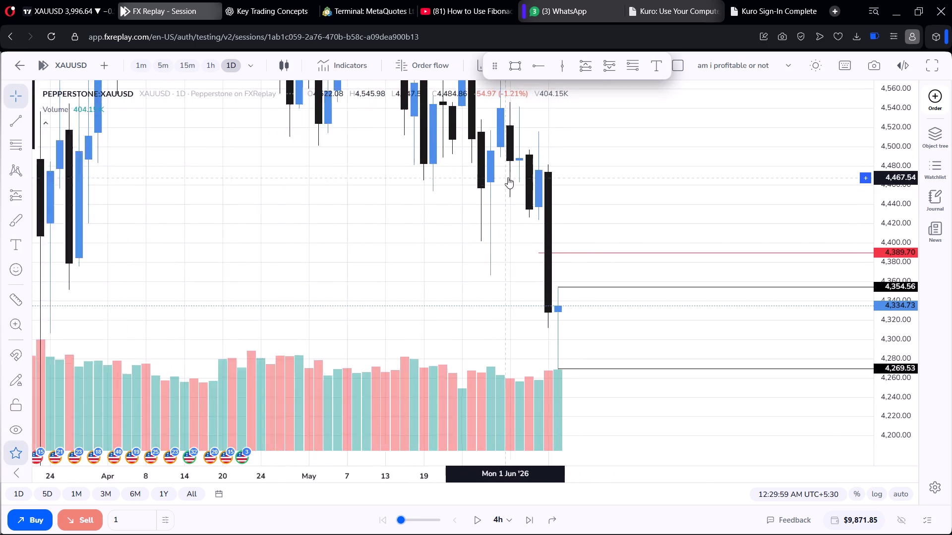
pyautogui.scroll(-2, 508, 177)
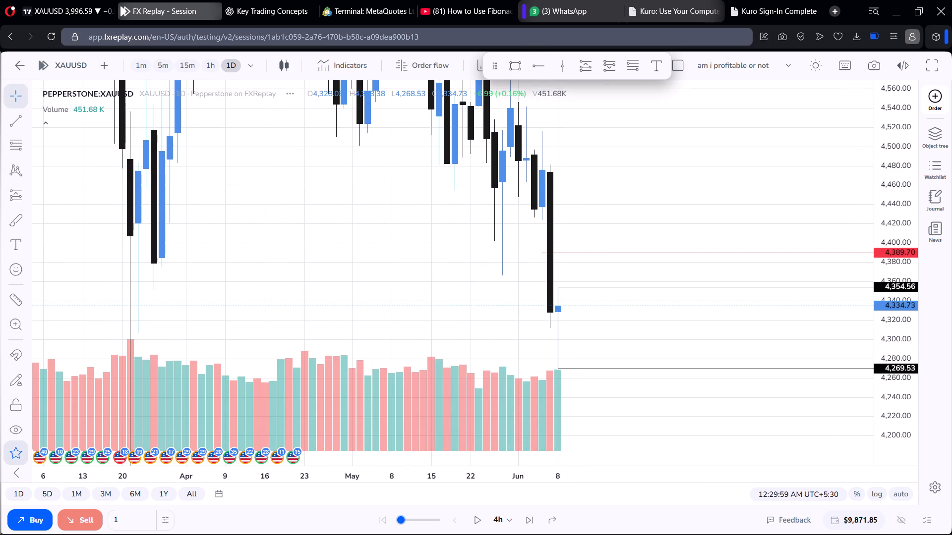
# On the 1-hour chart, place vertical lines at 12:30 PM and 6:30 PM on Tuesday 9 June.
pyautogui.click(208, 66)
pyautogui.scroll(-5, 366, 168)
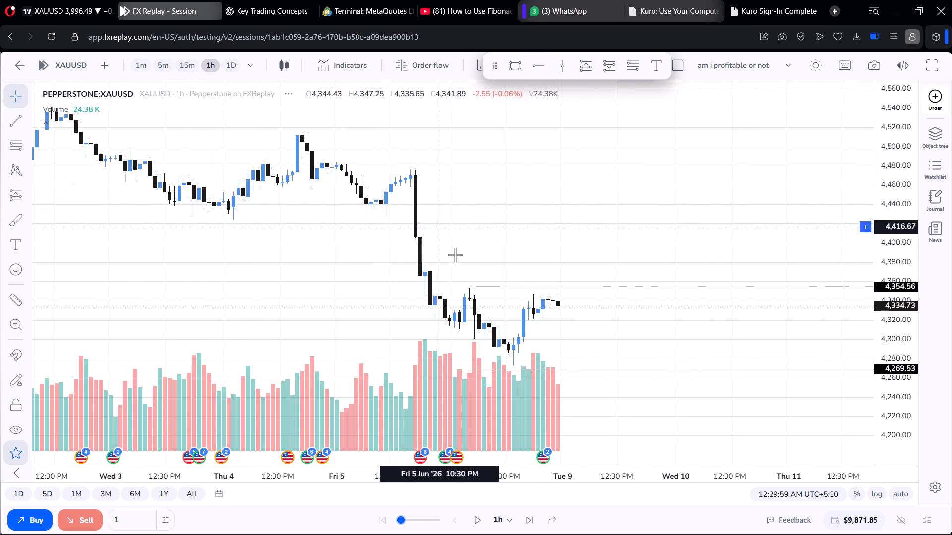
pyautogui.moveTo(455, 255); pyautogui.dragTo(467, 173)
pyautogui.scroll(2, 468, 180)
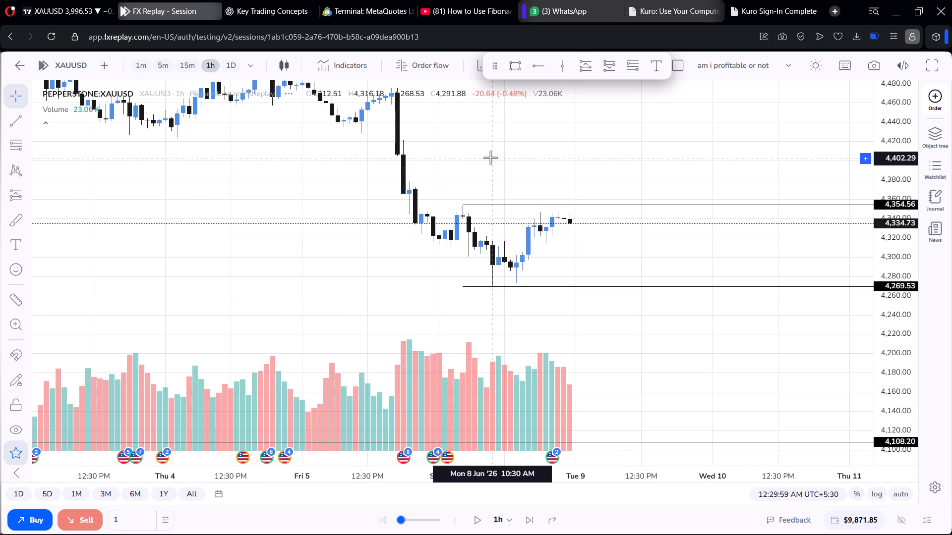
pyautogui.scroll(3, 490, 158)
pyautogui.moveTo(582, 186); pyautogui.dragTo(517, 152)
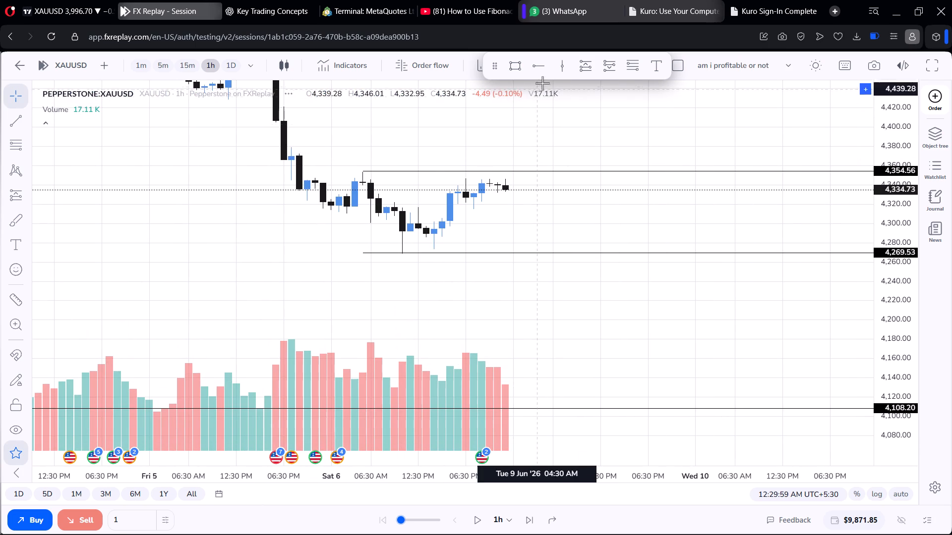
pyautogui.click(558, 61)
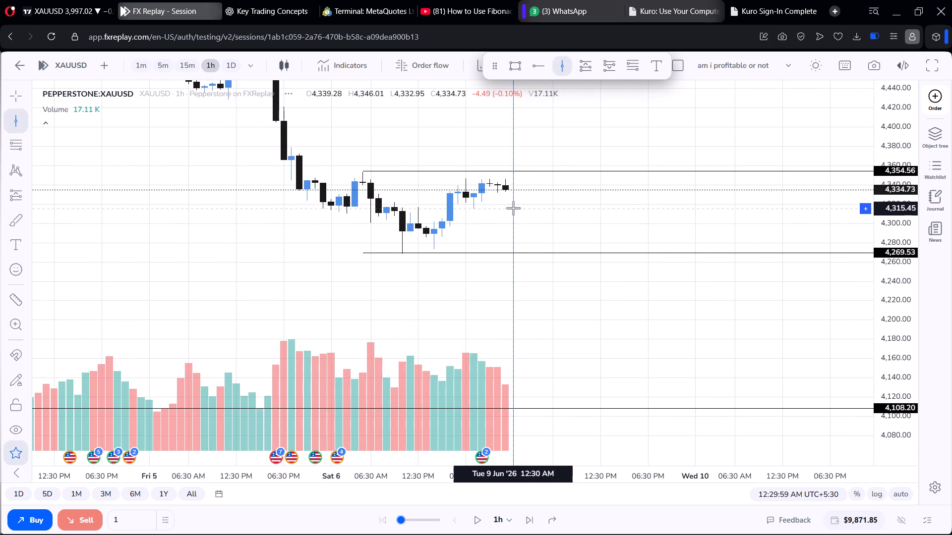
pyautogui.click(599, 214)
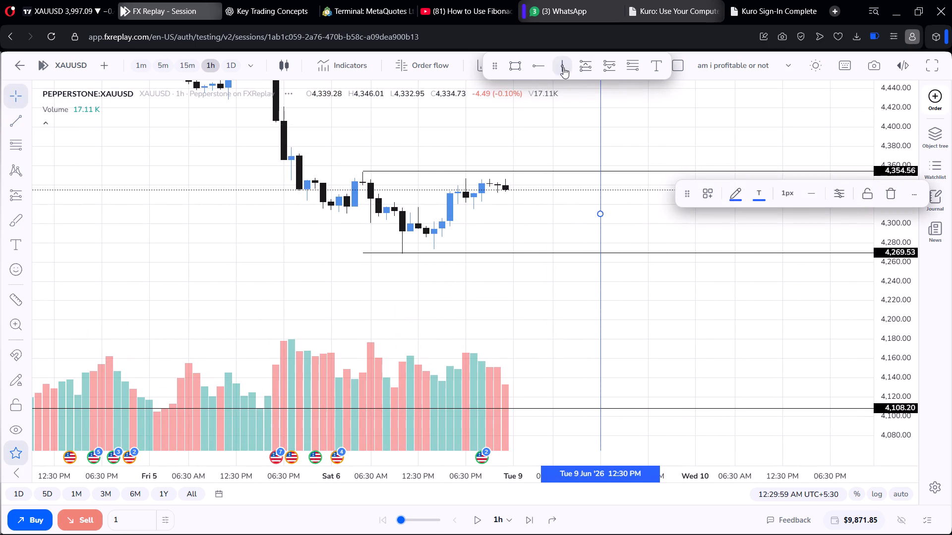
pyautogui.click(563, 67)
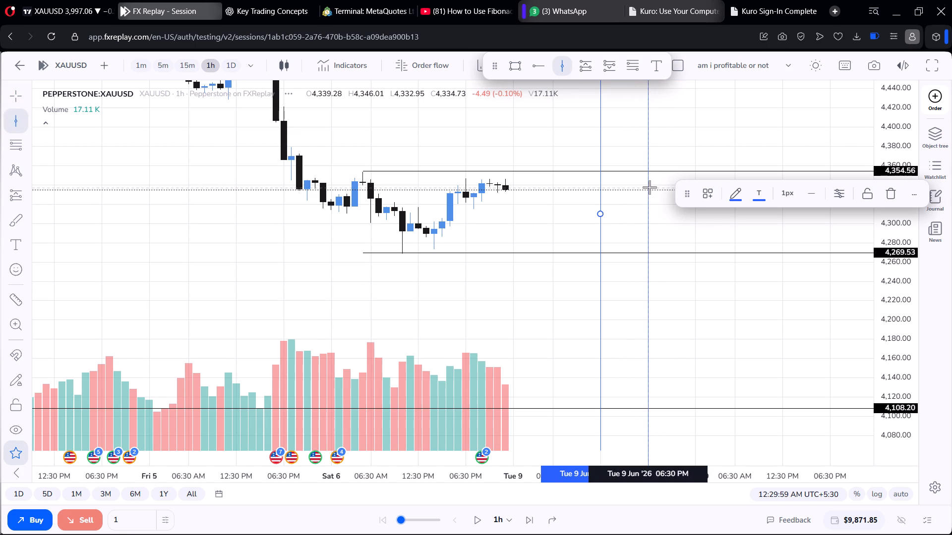
pyautogui.click(650, 187)
# Examine the hourly price action from late May through 8 June leading up to the two vertical lines.
pyautogui.scroll(-9, 529, 150)
pyautogui.moveTo(523, 148); pyautogui.dragTo(588, 107)
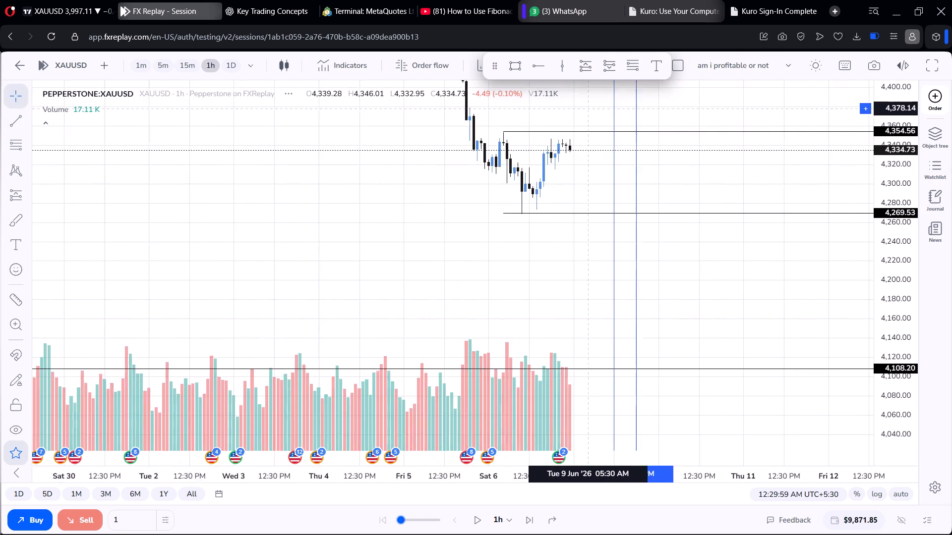
pyautogui.moveTo(588, 107); pyautogui.dragTo(670, 172)
pyautogui.scroll(-4, 622, 171)
pyautogui.moveTo(629, 155); pyautogui.dragTo(648, 263)
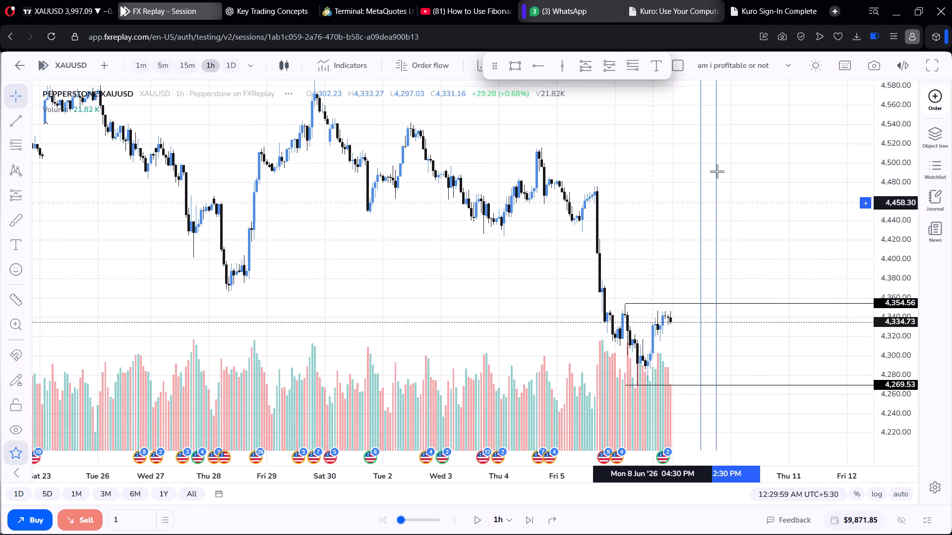
pyautogui.scroll(-13, 885, 155)
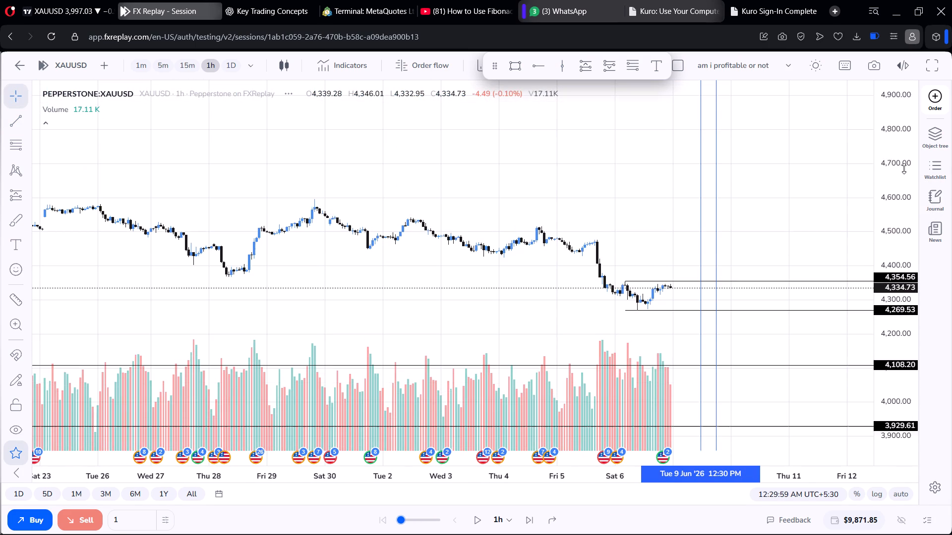
pyautogui.scroll(-17, 904, 168)
pyautogui.scroll(-11, 904, 162)
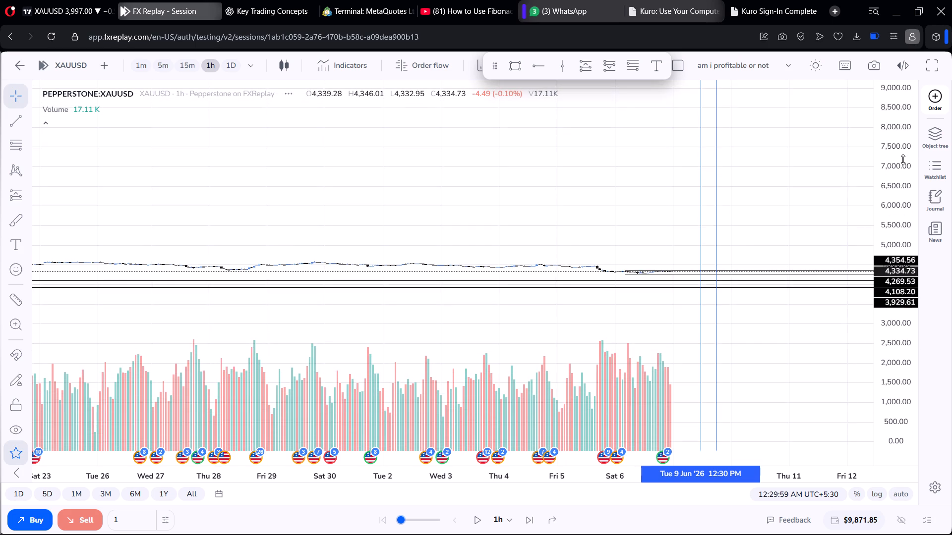
pyautogui.scroll(-20, 903, 160)
pyautogui.scroll(-7, 903, 160)
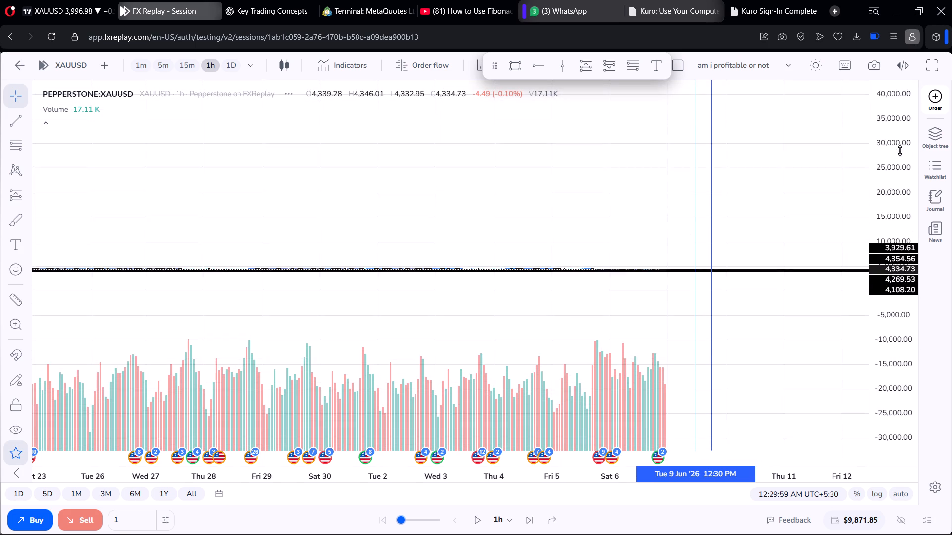
pyautogui.scroll(-11, 900, 150)
pyautogui.scroll(-11, 898, 148)
pyautogui.scroll(8, 898, 147)
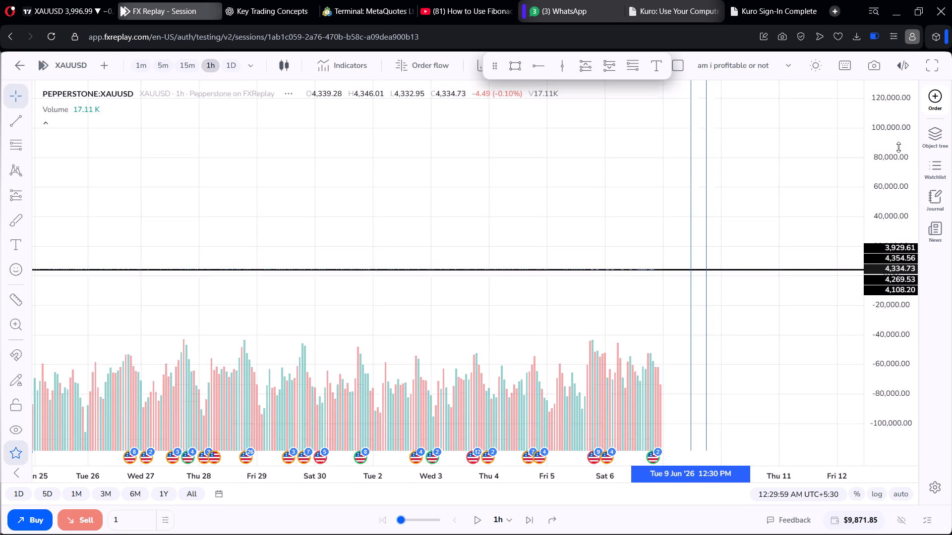
pyautogui.scroll(20, 898, 147)
pyautogui.scroll(16, 898, 147)
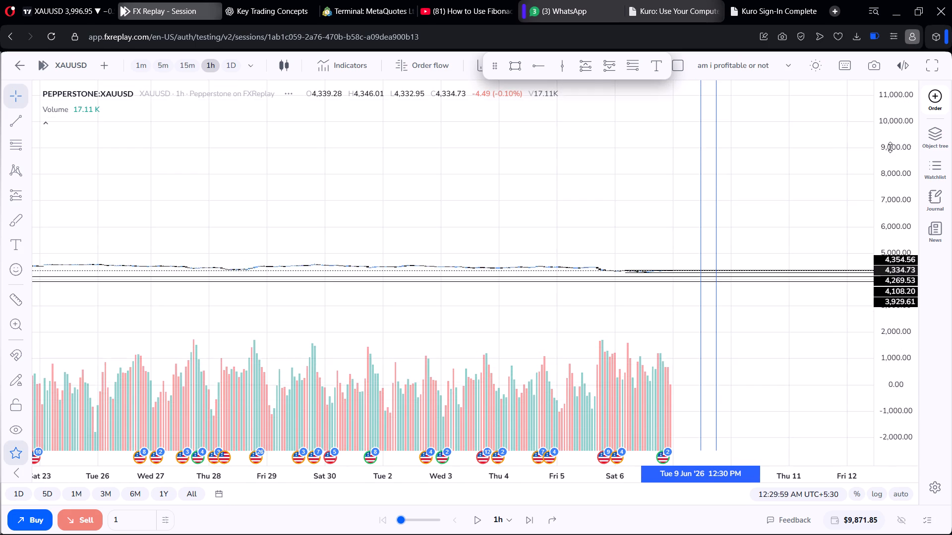
pyautogui.scroll(20, 890, 147)
pyautogui.scroll(16, 890, 147)
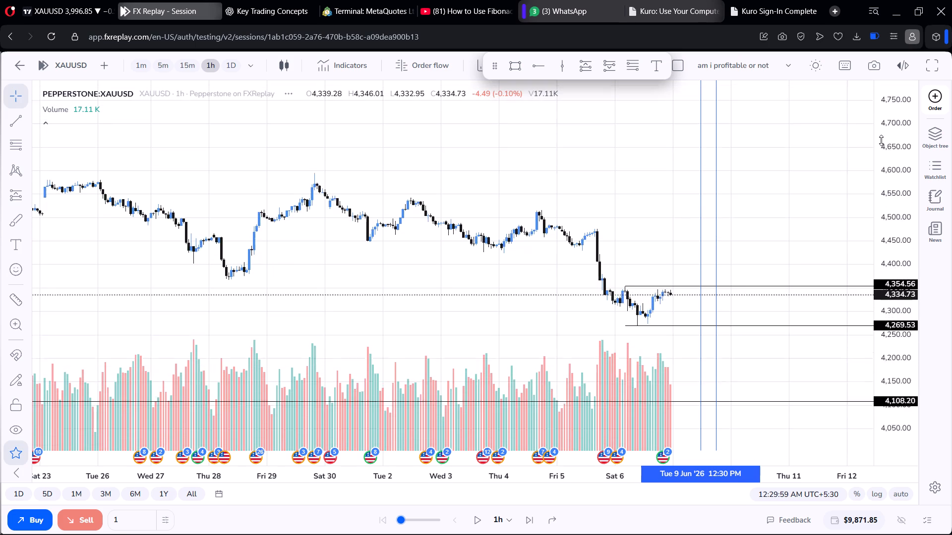
pyautogui.scroll(5, 881, 140)
pyautogui.scroll(-5, 696, 129)
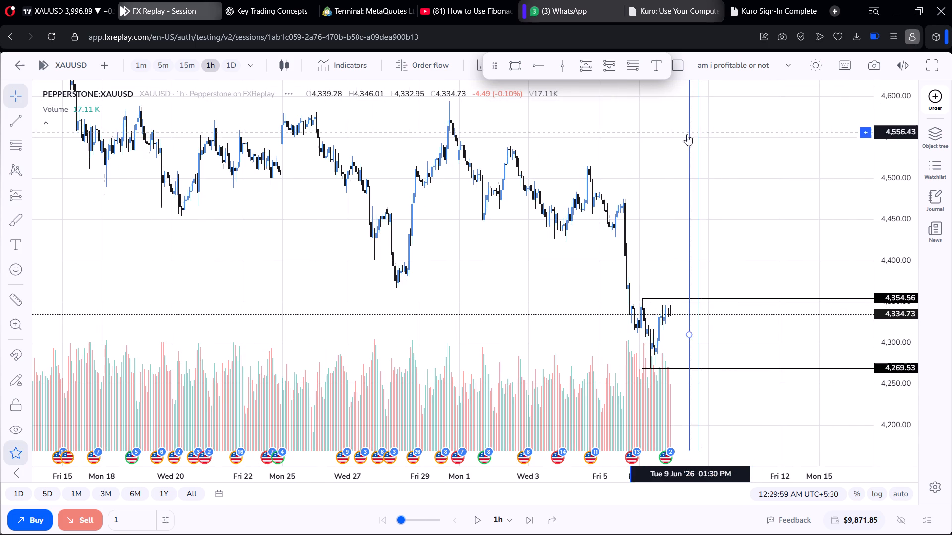
# On the daily chart, examine the recent candles around the 4,389.70 midpoint ray and the 8 June high and low rays.
pyautogui.scroll(-1, 639, 153)
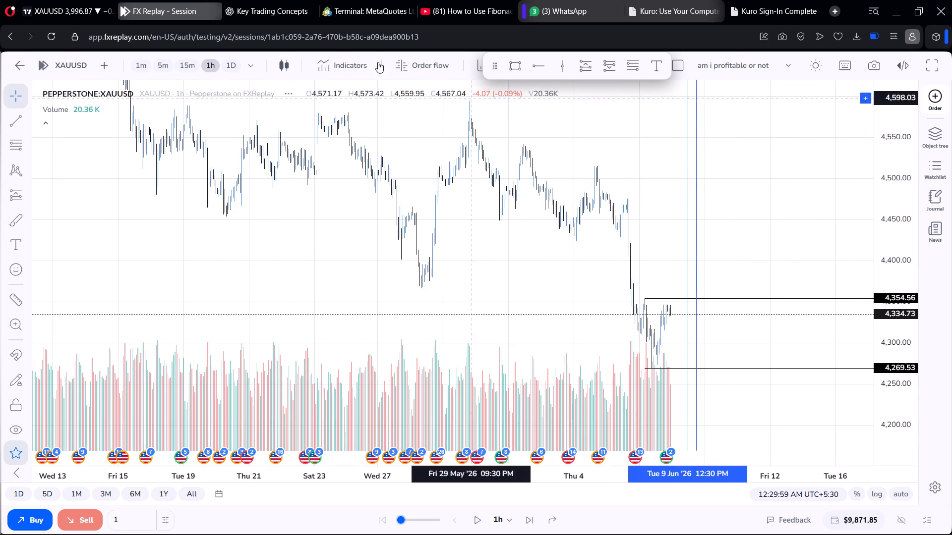
pyautogui.click(220, 63)
pyautogui.click(226, 63)
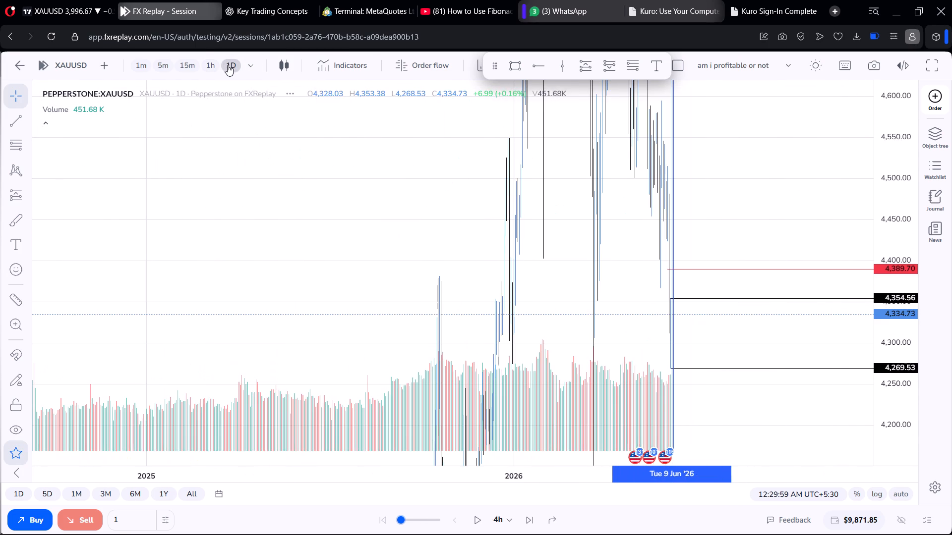
pyautogui.scroll(11, 671, 198)
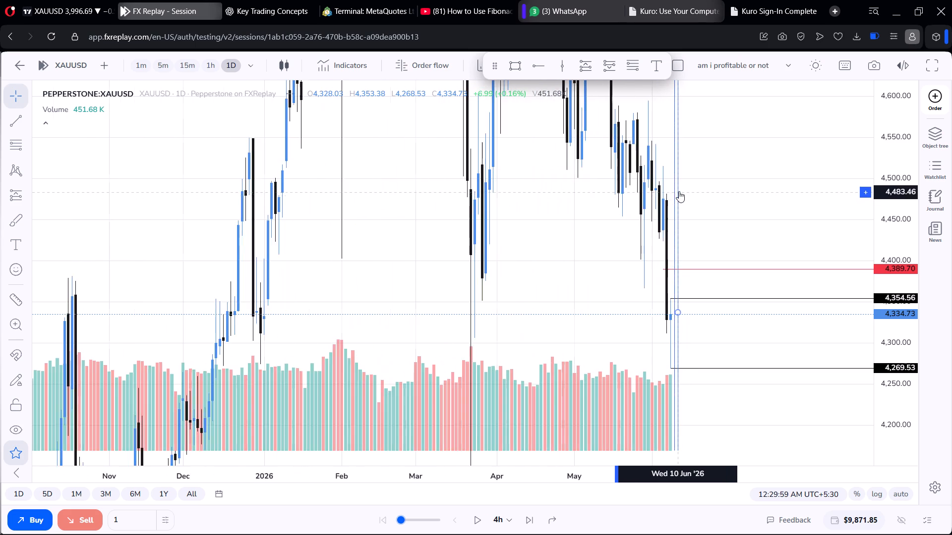
pyautogui.scroll(2, 679, 190)
pyautogui.scroll(-2, 680, 189)
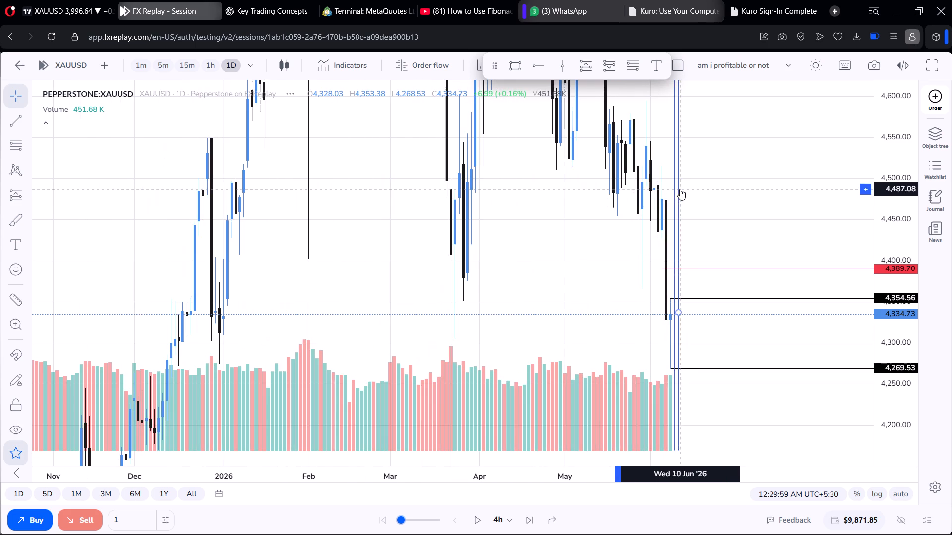
# On the 1-hour chart, examine the earlier price action from late April through 8 June.
pyautogui.click(216, 70)
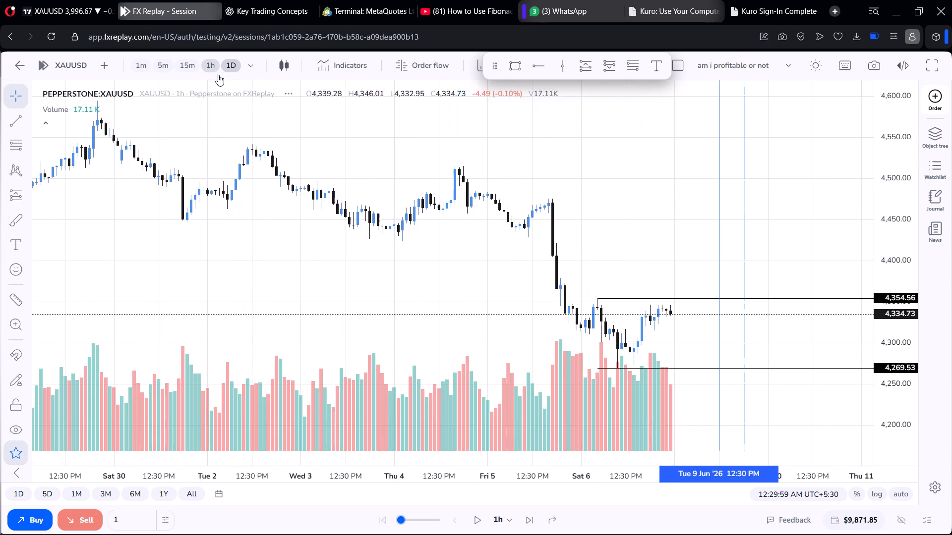
pyautogui.scroll(-7, 538, 191)
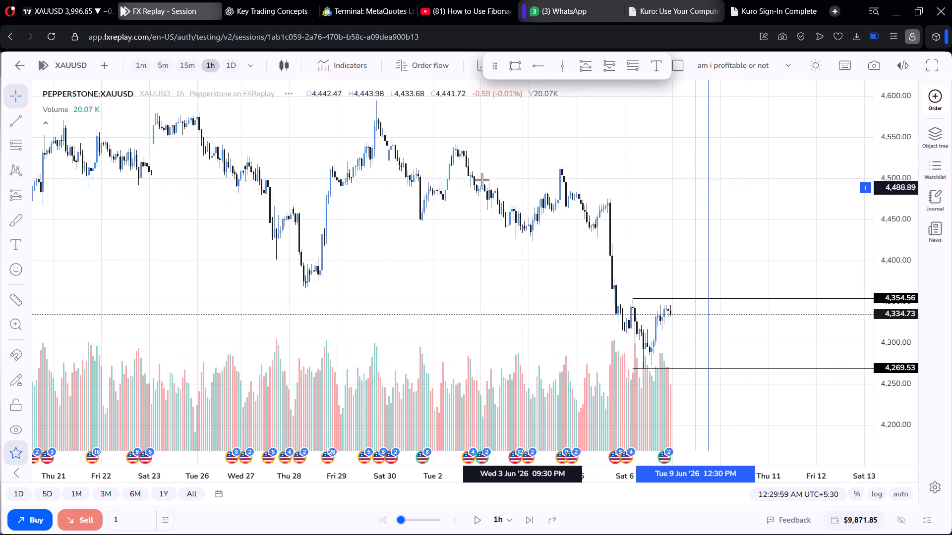
pyautogui.scroll(-6, 482, 180)
pyautogui.moveTo(545, 159); pyautogui.dragTo(430, 385)
pyautogui.moveTo(467, 247); pyautogui.dragTo(476, 267)
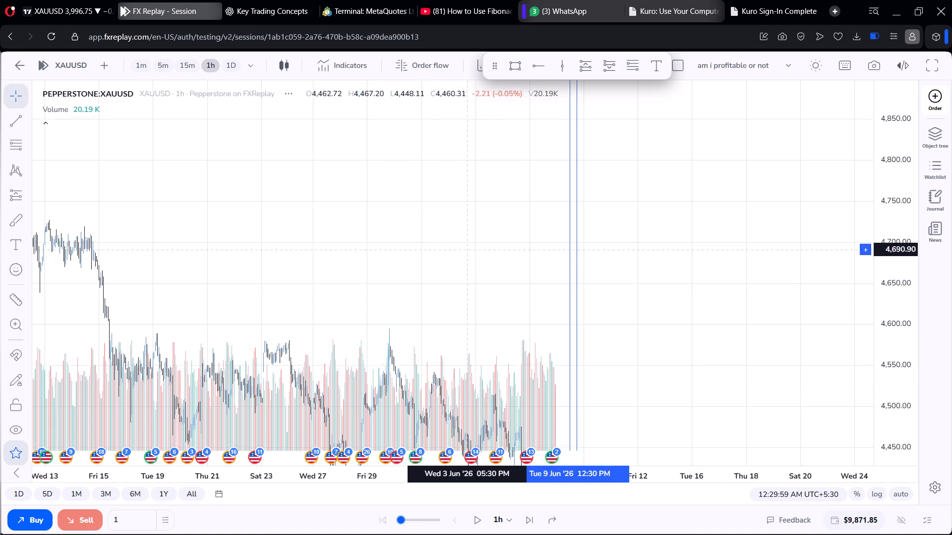
pyautogui.moveTo(476, 267); pyautogui.dragTo(547, 355)
pyautogui.moveTo(421, 241); pyautogui.dragTo(508, 407)
pyautogui.moveTo(483, 286); pyautogui.dragTo(514, 383)
pyautogui.moveTo(495, 294); pyautogui.dragTo(620, 420)
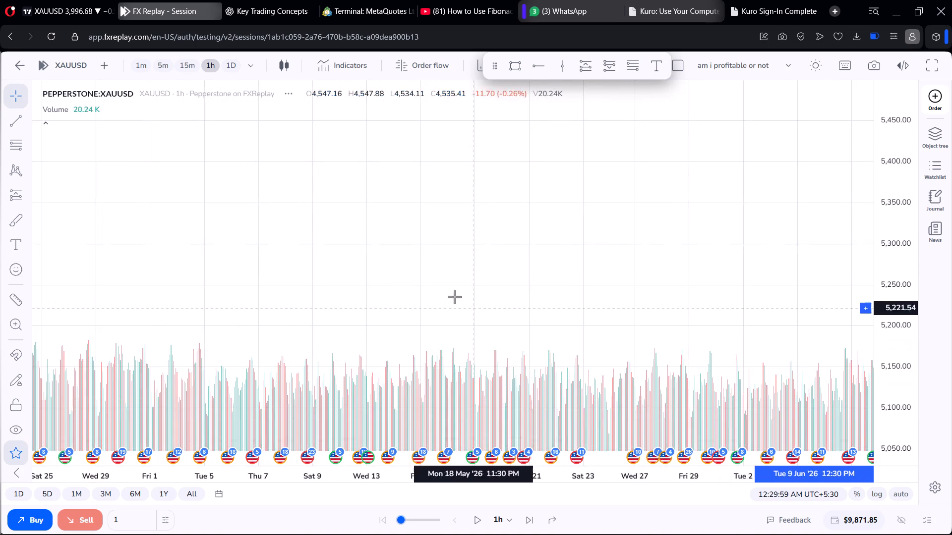
pyautogui.moveTo(461, 296); pyautogui.dragTo(585, 285)
pyautogui.moveTo(568, 279); pyautogui.dragTo(579, 198)
pyautogui.moveTo(542, 296); pyautogui.dragTo(535, 221)
pyautogui.moveTo(544, 318); pyautogui.dragTo(532, 248)
pyautogui.moveTo(542, 318); pyautogui.dragTo(539, 280)
pyautogui.moveTo(562, 290); pyautogui.dragTo(557, 272)
pyautogui.moveTo(555, 275); pyautogui.dragTo(556, 281)
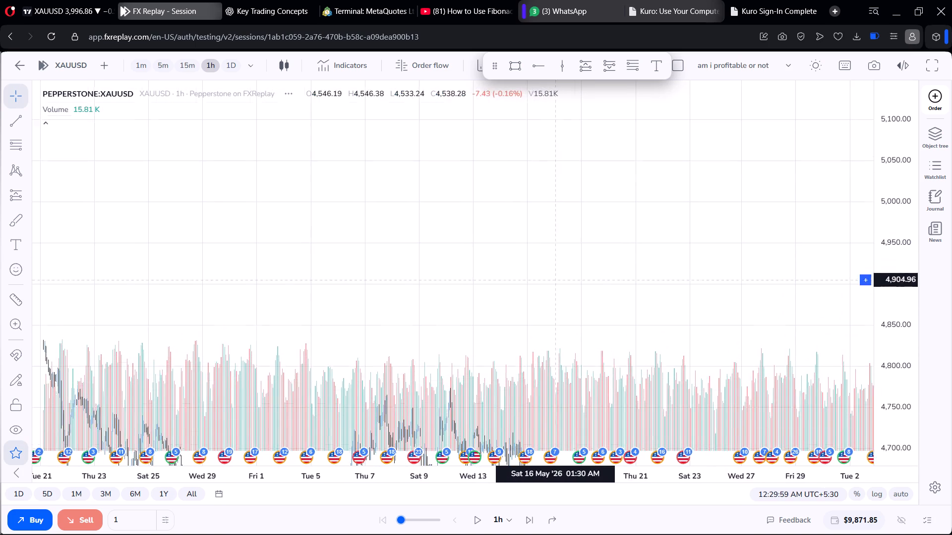
pyautogui.moveTo(556, 281); pyautogui.dragTo(546, 255)
pyautogui.moveTo(536, 255); pyautogui.dragTo(534, 233)
pyautogui.moveTo(595, 309); pyautogui.dragTo(565, 236)
pyautogui.moveTo(576, 253); pyautogui.dragTo(550, 195)
pyautogui.moveTo(588, 264); pyautogui.dragTo(567, 206)
pyautogui.moveTo(585, 246); pyautogui.dragTo(580, 226)
pyautogui.moveTo(597, 287); pyautogui.dragTo(575, 238)
pyautogui.moveTo(593, 289); pyautogui.dragTo(593, 290)
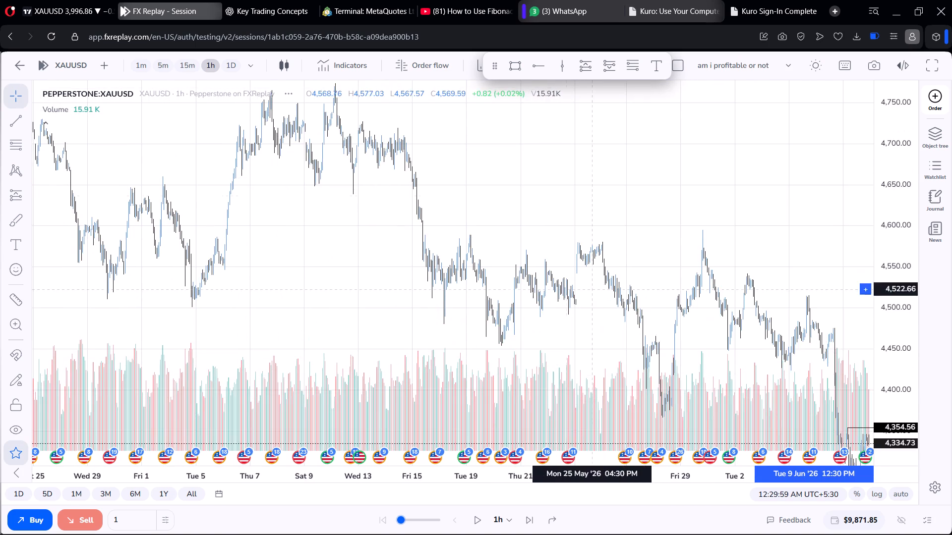
pyautogui.moveTo(593, 290); pyautogui.dragTo(590, 264)
pyautogui.moveTo(630, 317); pyautogui.dragTo(618, 268)
pyautogui.moveTo(686, 294); pyautogui.dragTo(660, 259)
pyautogui.moveTo(678, 289); pyautogui.dragTo(628, 252)
pyautogui.moveTo(668, 261); pyautogui.dragTo(620, 239)
pyautogui.moveTo(649, 246); pyautogui.dragTo(539, 247)
pyautogui.moveTo(582, 237); pyautogui.dragTo(580, 250)
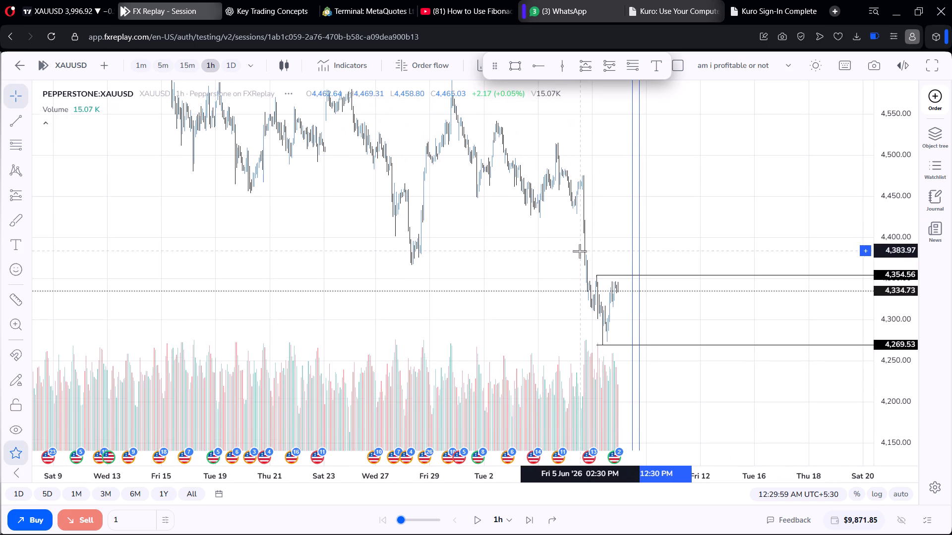
# On the daily chart, make the red midpoint ray at 4,389.70 visible on all intervals.
pyautogui.click(229, 62)
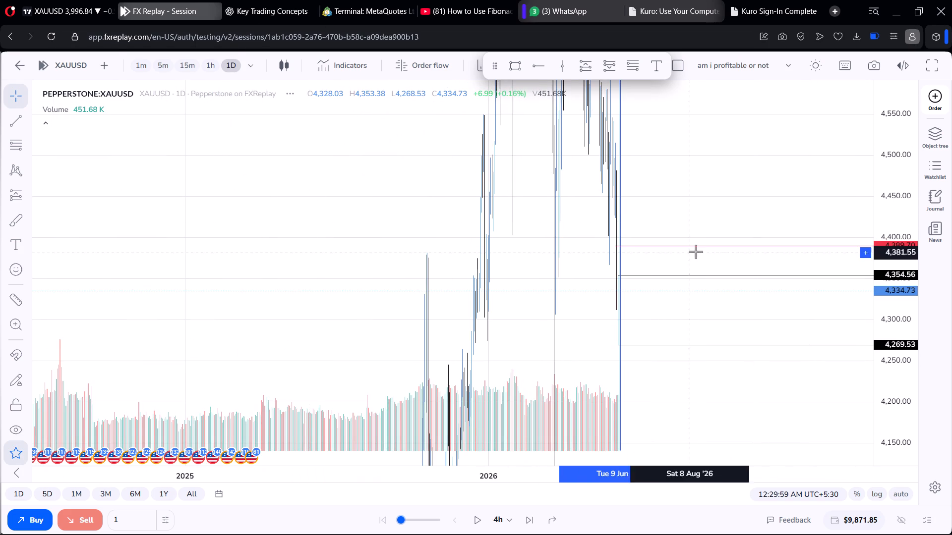
pyautogui.click(701, 244)
pyautogui.click(915, 197)
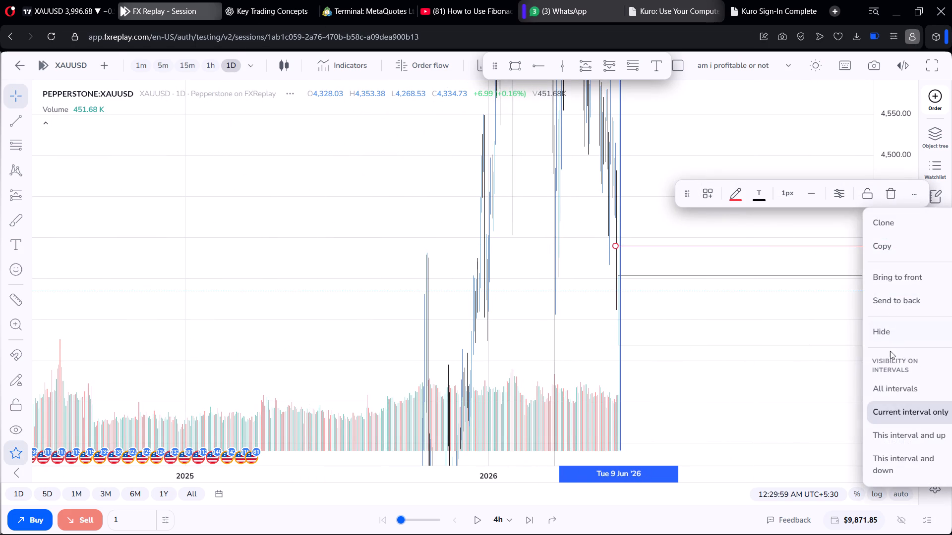
pyautogui.click(894, 399)
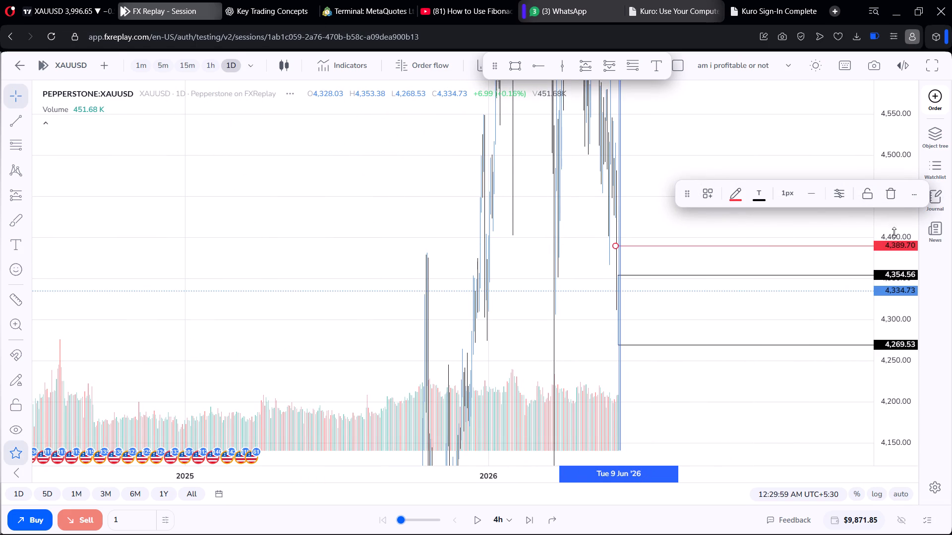
pyautogui.click(912, 192)
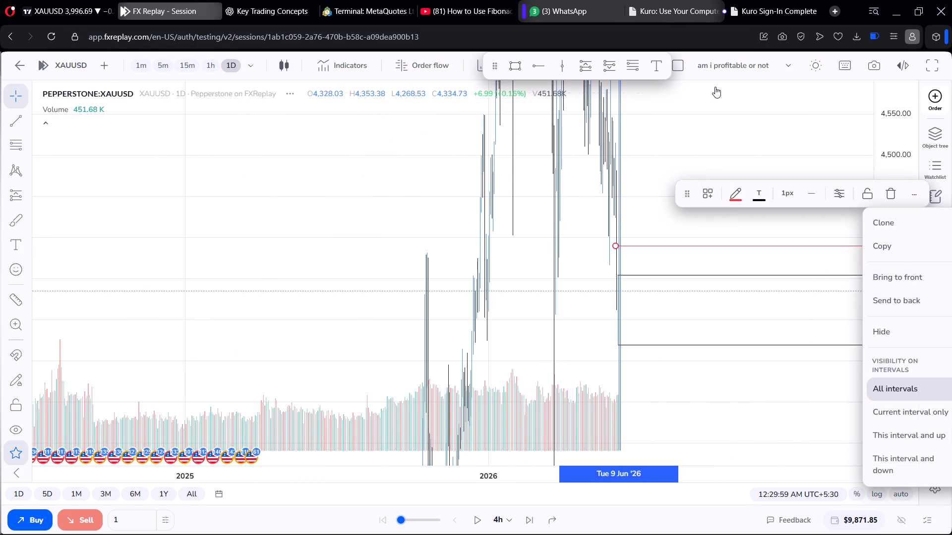
pyautogui.click(734, 127)
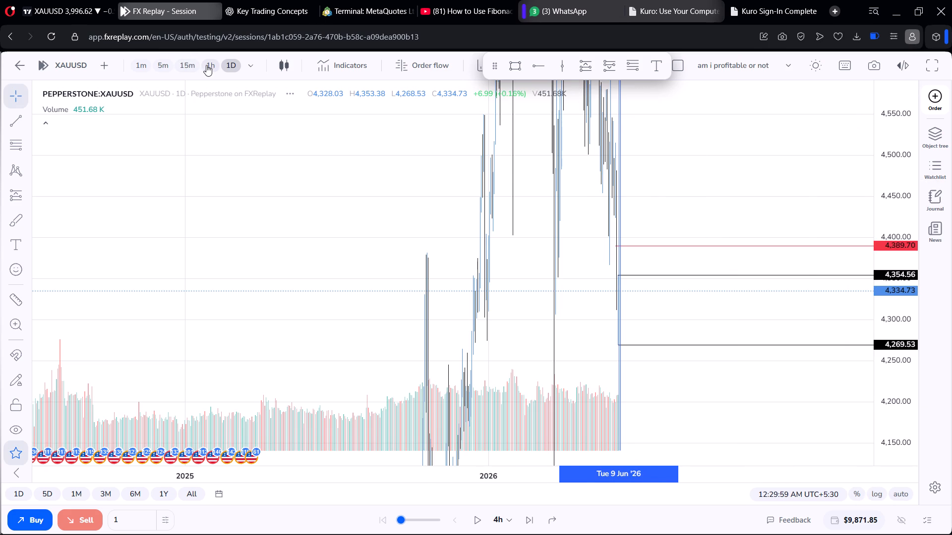
# On the 1-hour chart, examine price around the red midpoint ray and the 8 June high and low before the 9 June session.
pyautogui.click(208, 65)
pyautogui.scroll(8, 328, 147)
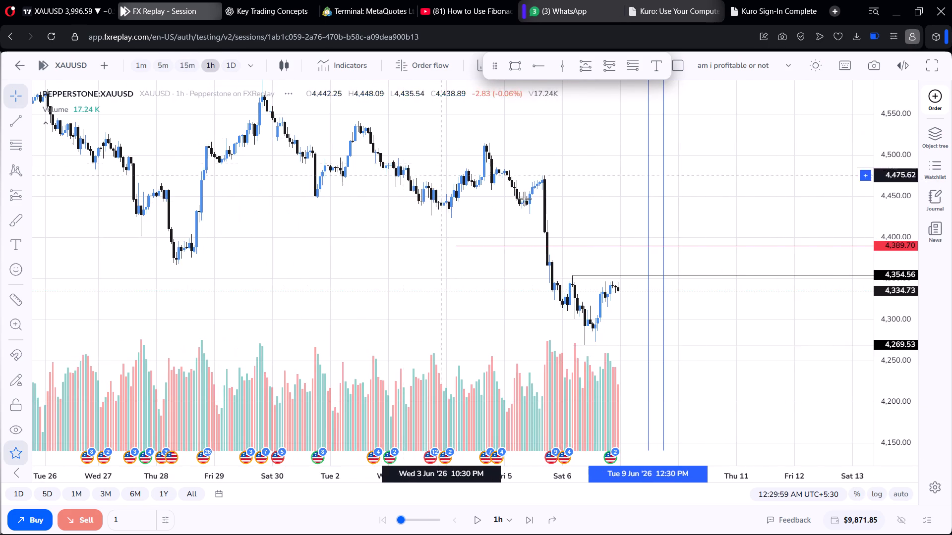
pyautogui.moveTo(535, 202); pyautogui.dragTo(411, 151)
pyautogui.scroll(7, 407, 145)
pyautogui.scroll(-5, 406, 137)
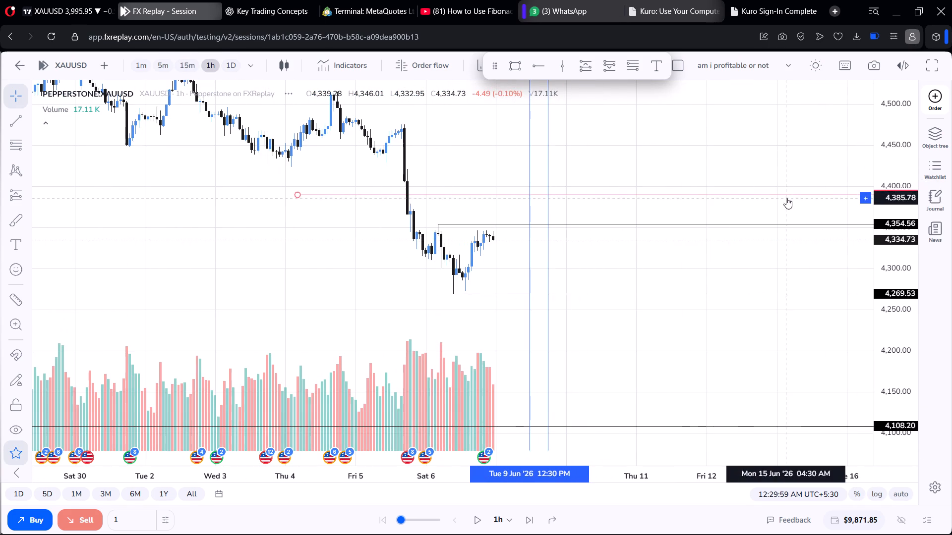
pyautogui.scroll(6, 903, 217)
pyautogui.scroll(5, 617, 182)
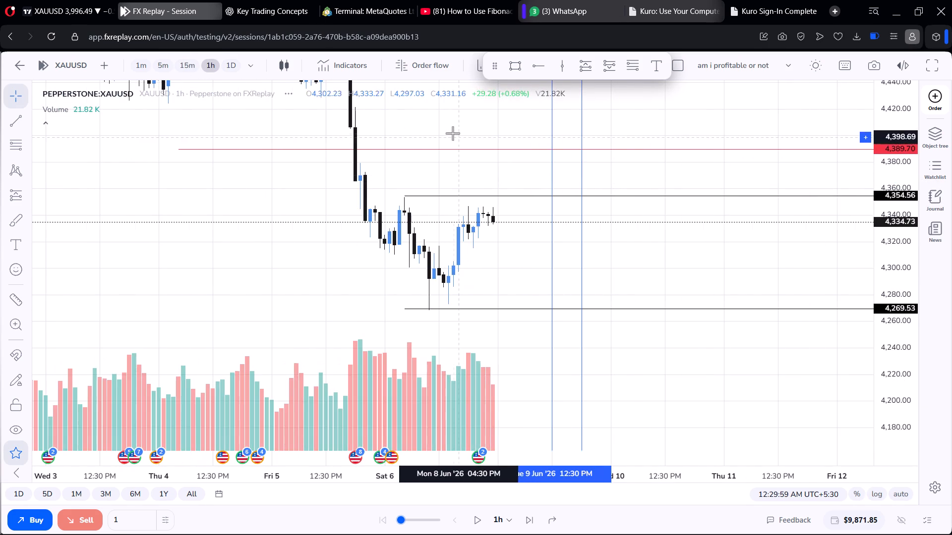
pyautogui.scroll(-4, 451, 133)
pyautogui.moveTo(346, 186); pyautogui.dragTo(146, 144)
pyautogui.scroll(4, 165, 164)
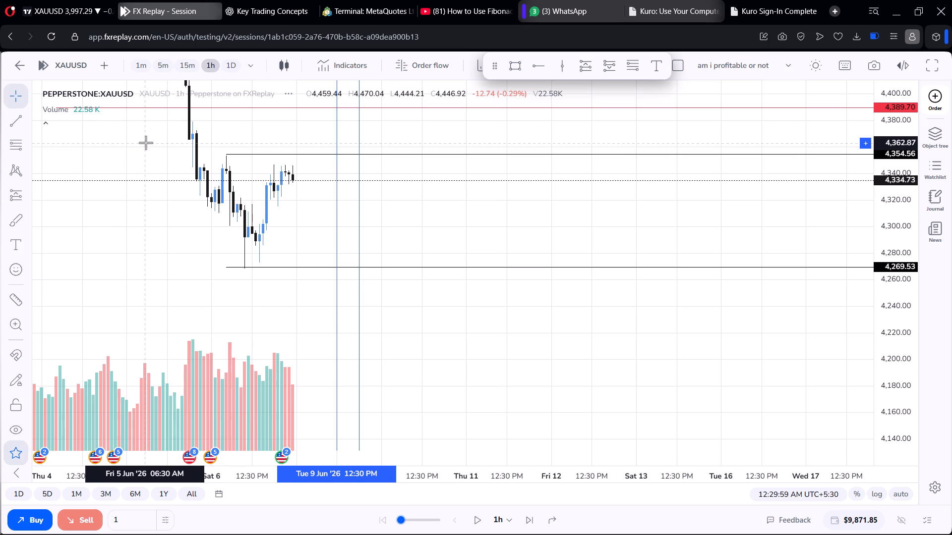
pyautogui.scroll(-3, 383, 193)
pyautogui.moveTo(398, 192); pyautogui.dragTo(441, 234)
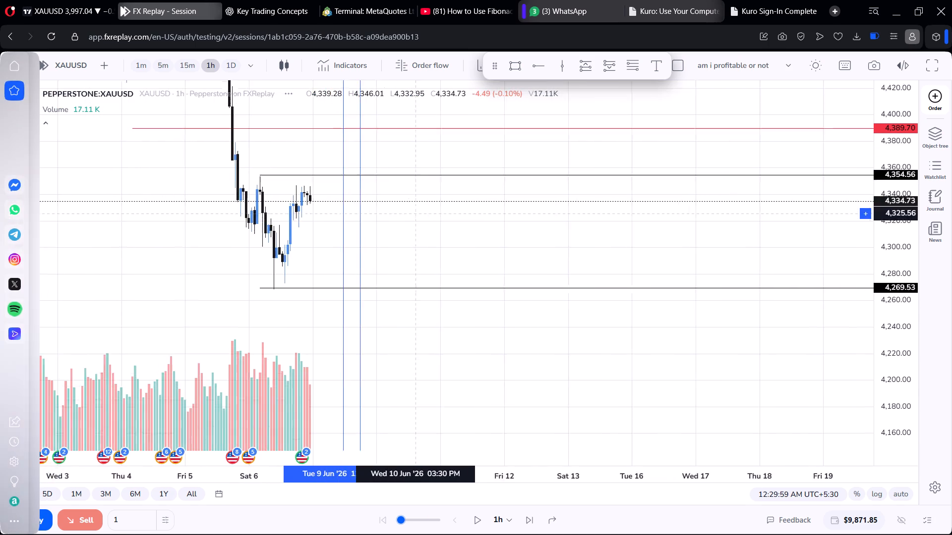
pyautogui.moveTo(441, 234); pyautogui.dragTo(623, 321)
pyautogui.scroll(5, 439, 275)
pyautogui.moveTo(351, 307); pyautogui.dragTo(335, 157)
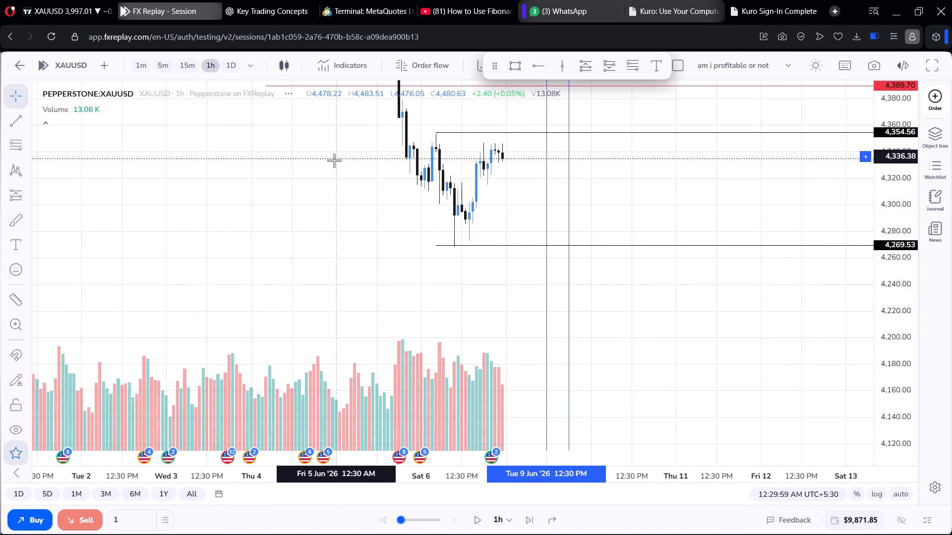
pyautogui.scroll(4, 334, 164)
pyautogui.moveTo(334, 164); pyautogui.dragTo(377, 269)
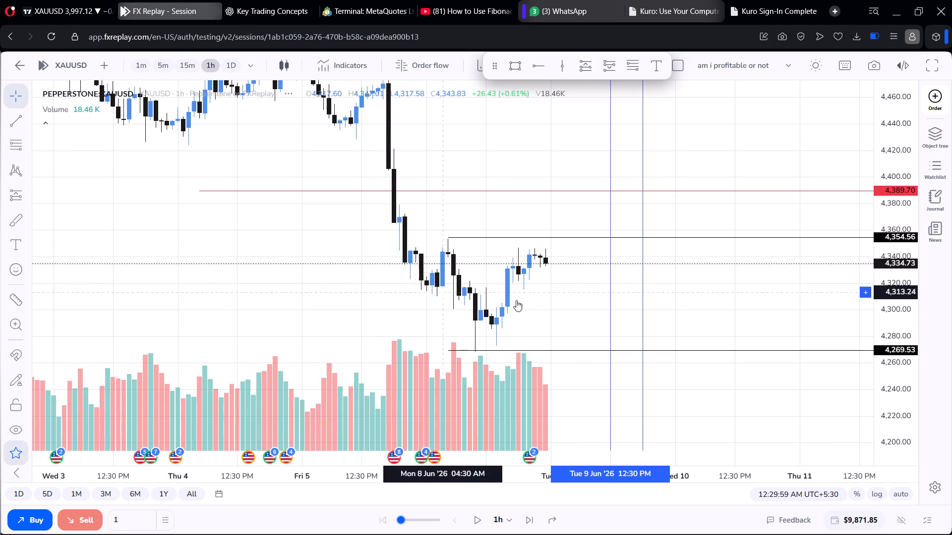
pyautogui.moveTo(561, 296); pyautogui.dragTo(543, 273)
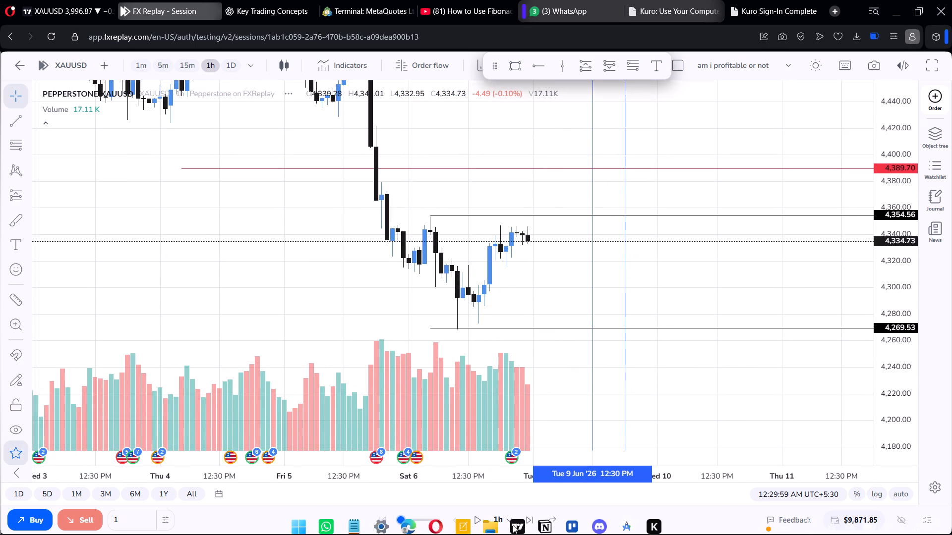
# Play the hourly replay in short runs through the 9 June session and pause it at 04:29:59 on 10 June.
pyautogui.click(479, 520)
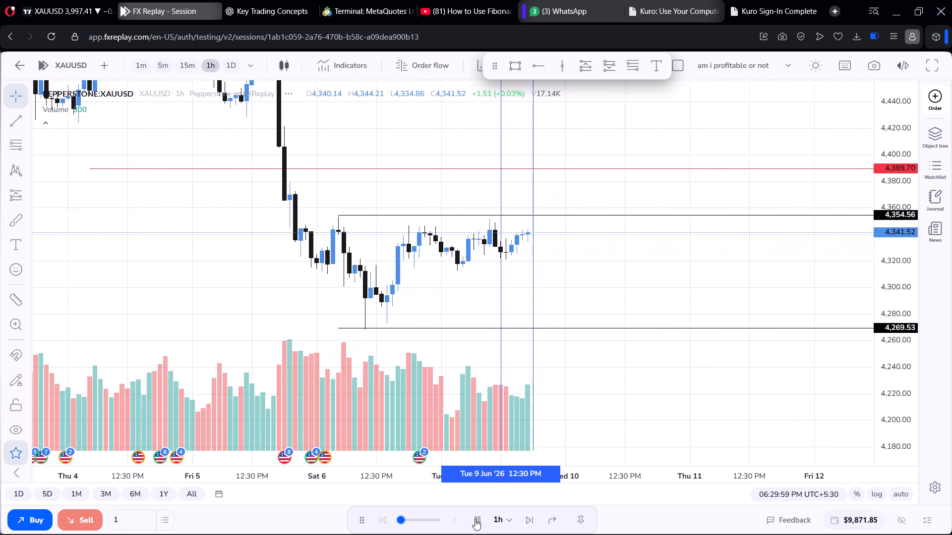
pyautogui.click(475, 519)
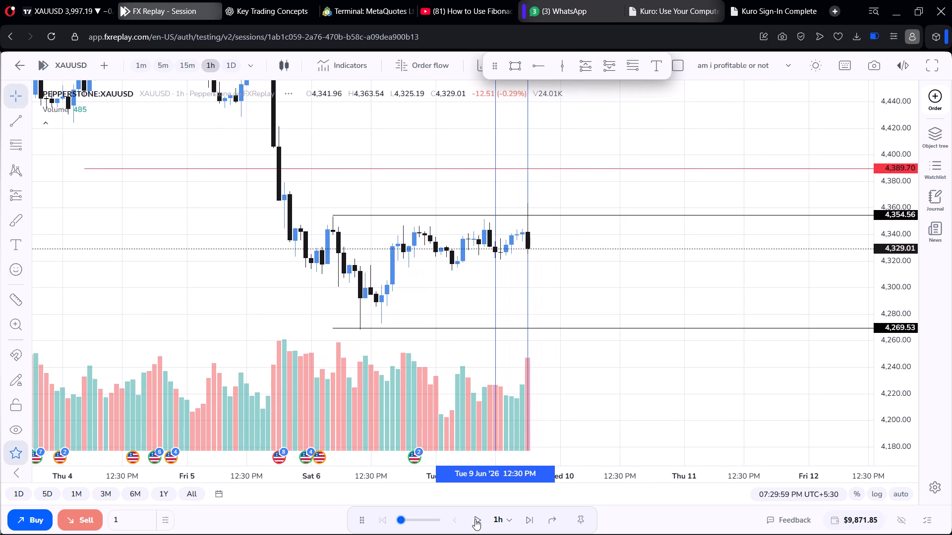
pyautogui.click(475, 519)
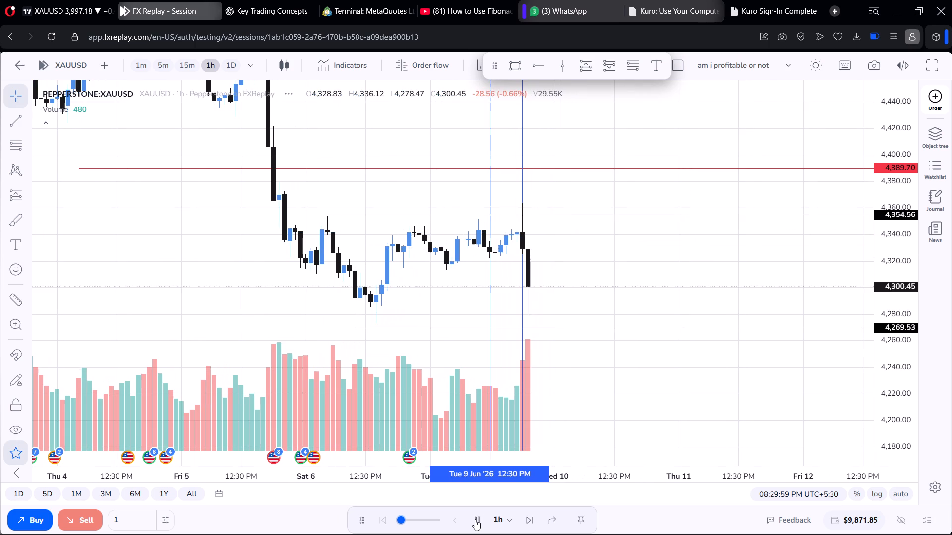
pyautogui.click(475, 519)
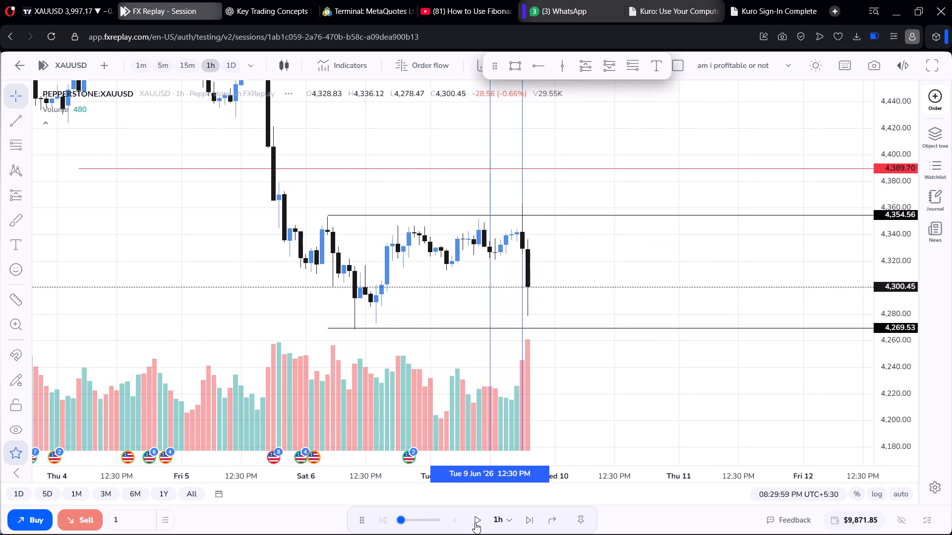
pyautogui.click(475, 523)
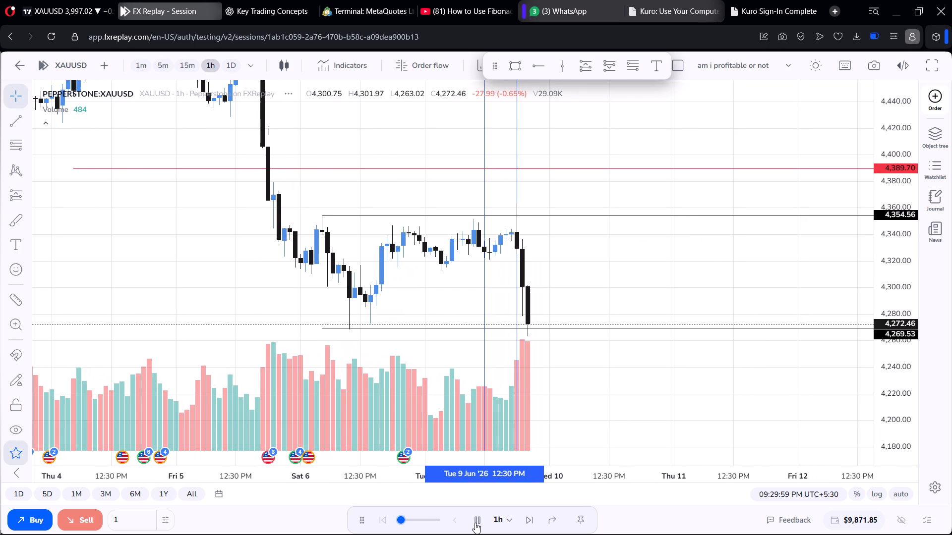
pyautogui.click(475, 523)
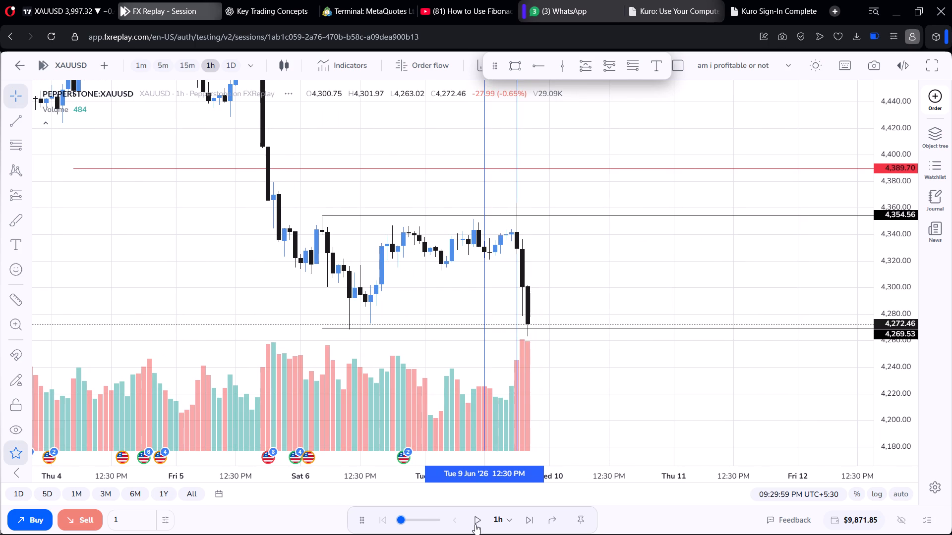
pyautogui.click(476, 524)
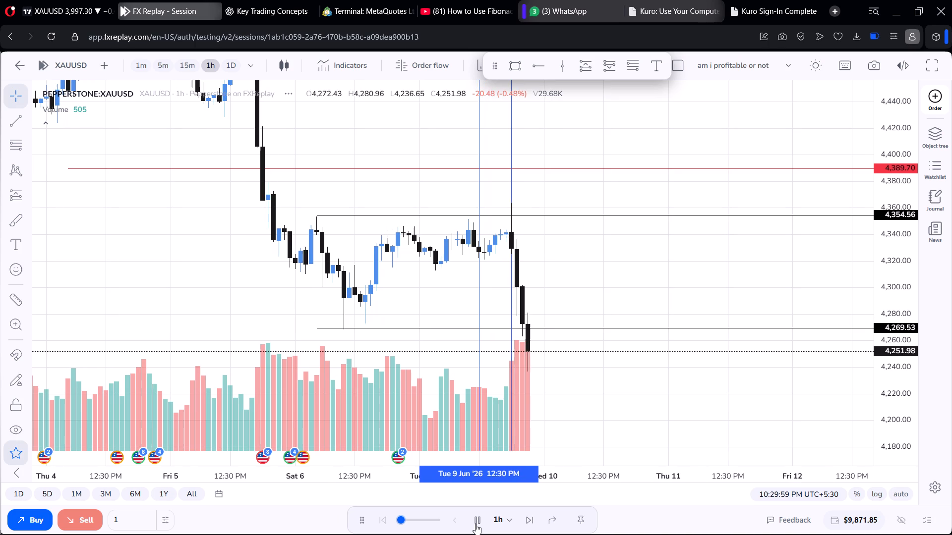
pyautogui.click(476, 524)
pyautogui.click(476, 524)
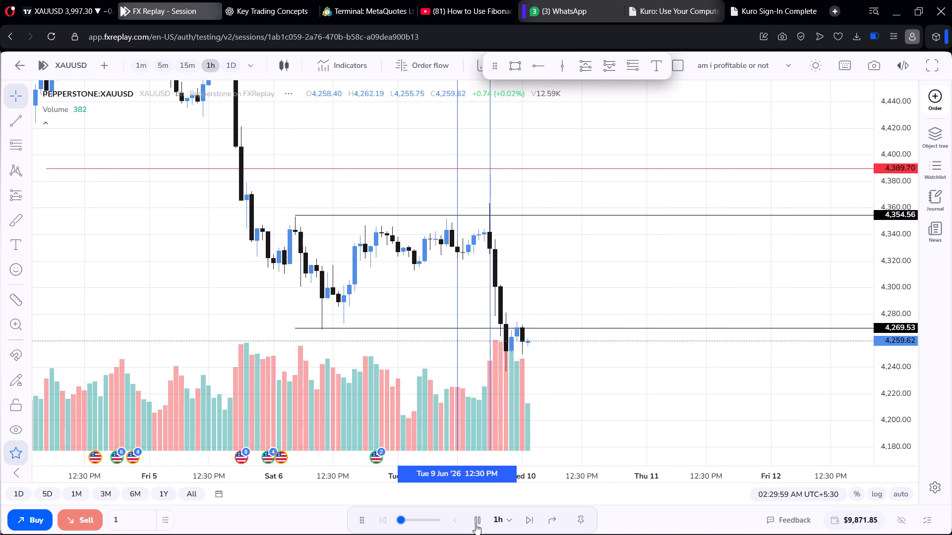
pyautogui.click(476, 524)
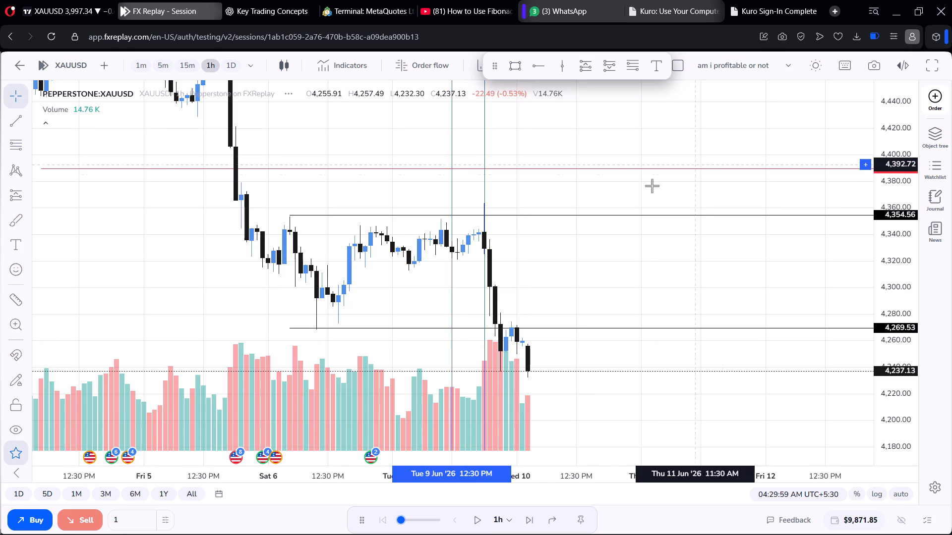
# Examine how the replayed hourly candles around the 9 June session lines relate to the 8 June high and low rays.
pyautogui.click(606, 258)
pyautogui.moveTo(581, 276); pyautogui.dragTo(612, 219)
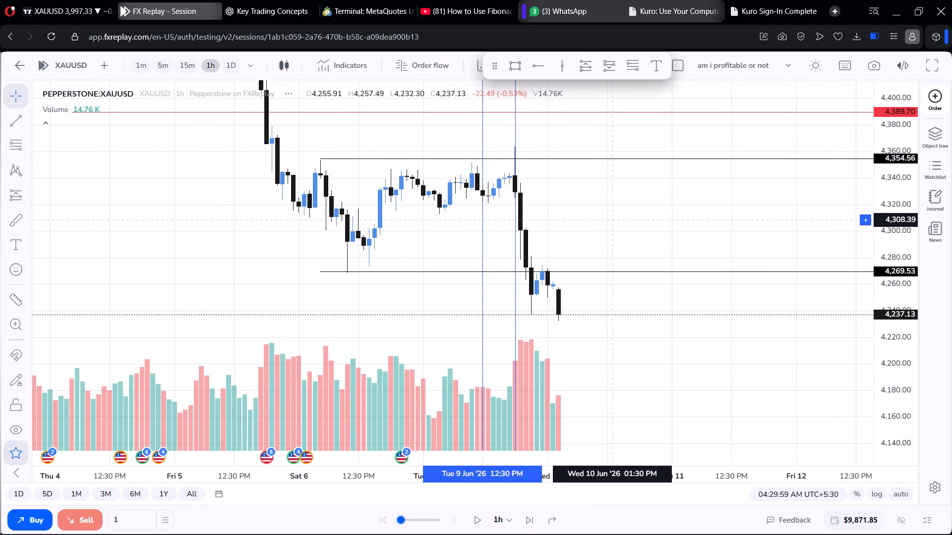
pyautogui.moveTo(612, 219); pyautogui.dragTo(612, 219)
pyautogui.scroll(-3, 578, 230)
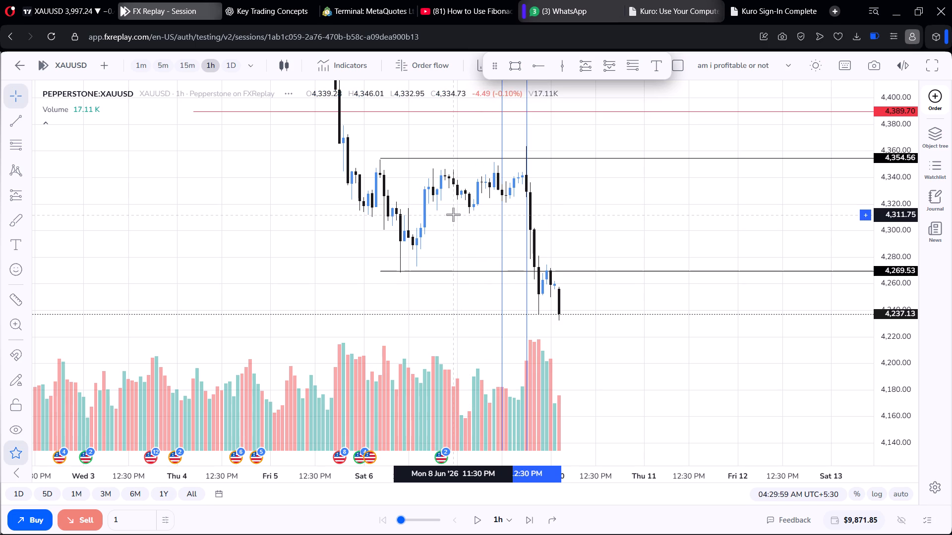
# Examine the hourly candles between the 8 June high and low rays and through the 9 June session lines.
pyautogui.scroll(5, 483, 196)
pyautogui.scroll(-6, 483, 196)
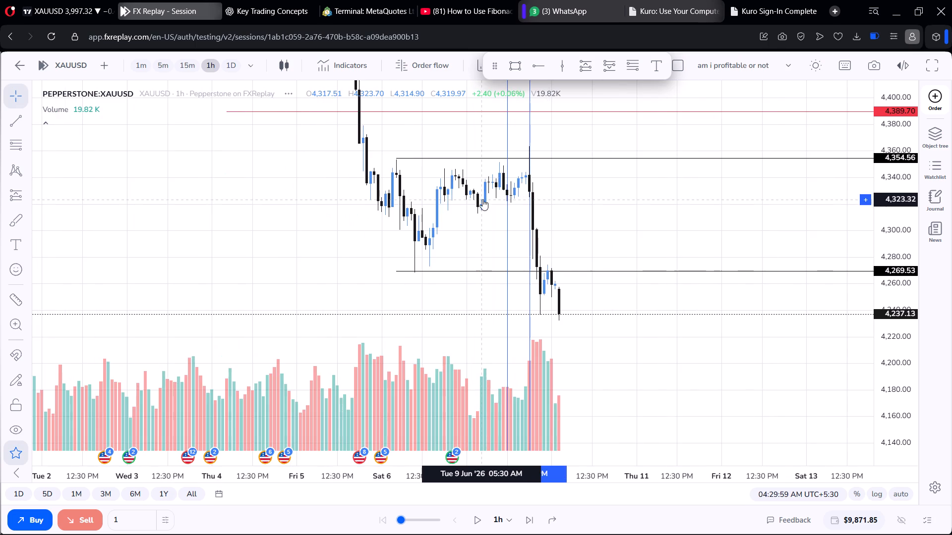
pyautogui.moveTo(483, 211); pyautogui.dragTo(372, 273)
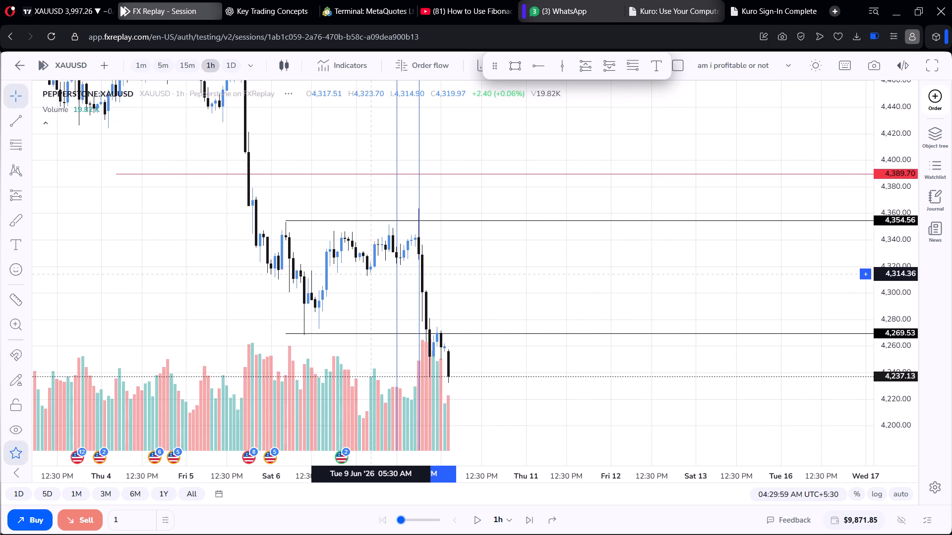
pyautogui.moveTo(372, 273); pyautogui.dragTo(372, 273)
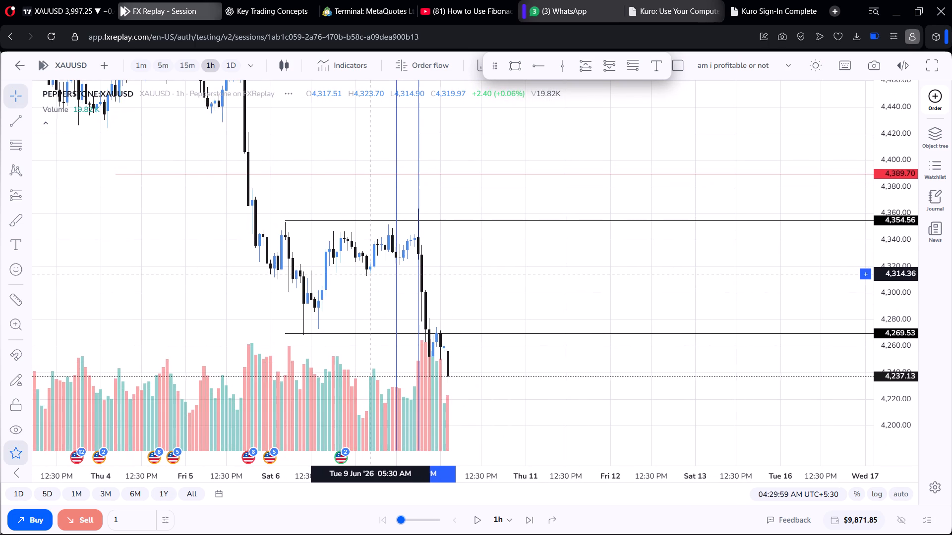
pyautogui.moveTo(372, 273); pyautogui.dragTo(369, 272)
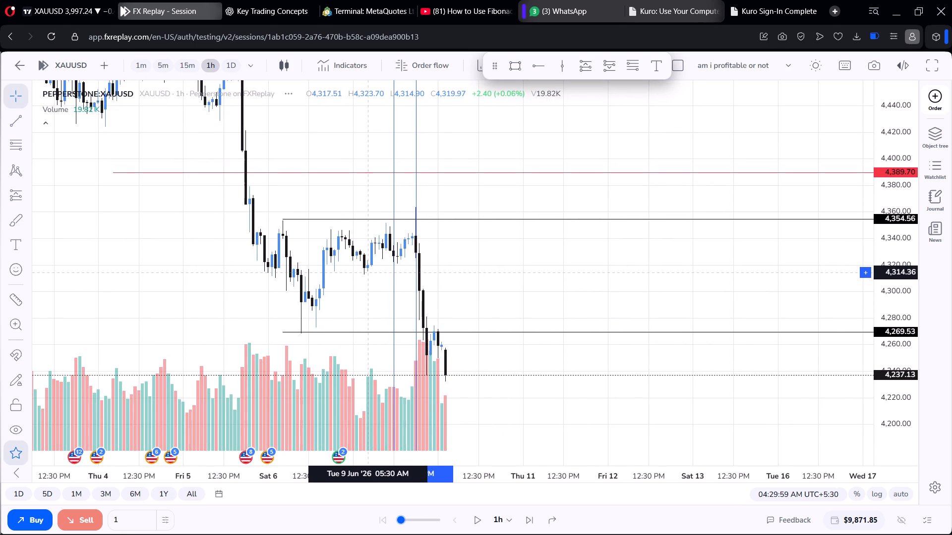
pyautogui.moveTo(369, 272); pyautogui.dragTo(367, 266)
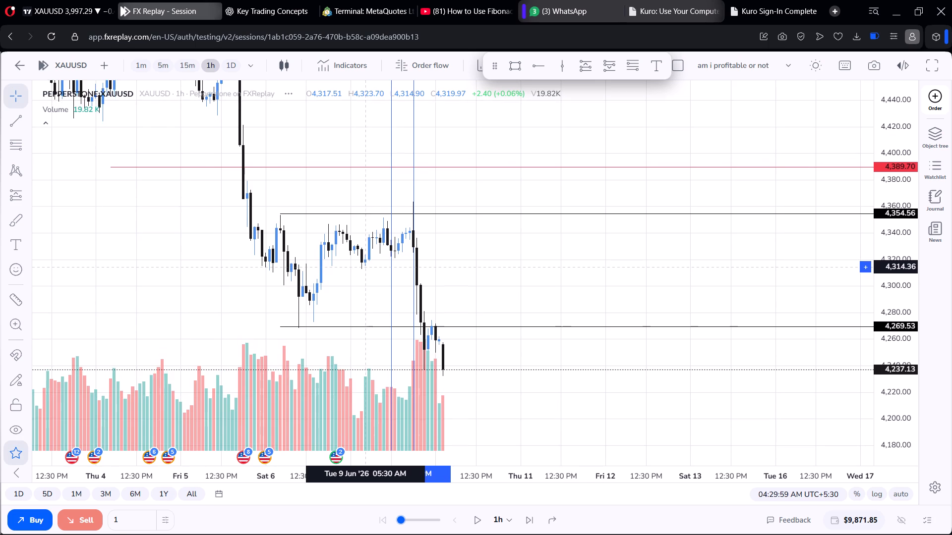
pyautogui.moveTo(367, 266); pyautogui.dragTo(367, 265)
# On the daily chart, move the 8 June high ray onto the 9 June candle at about 4,355.
pyautogui.click(232, 62)
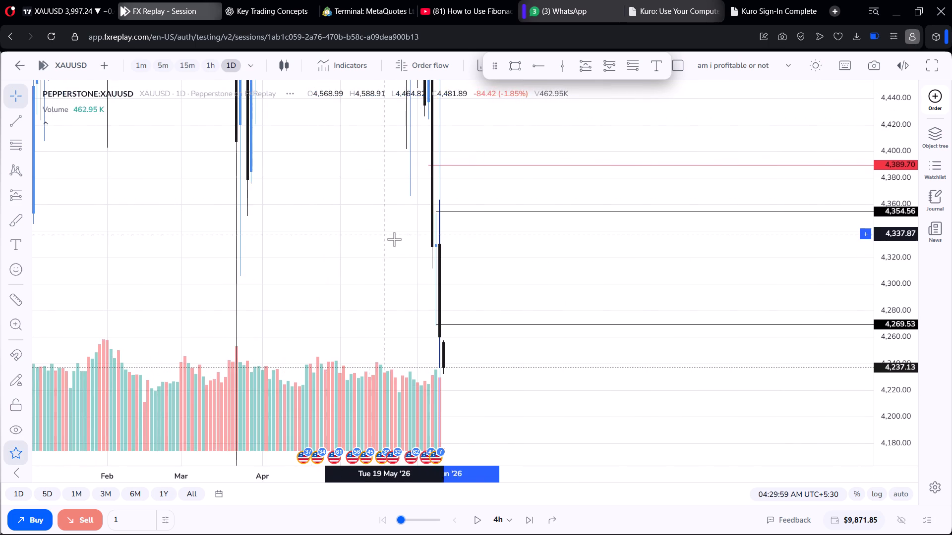
pyautogui.scroll(10, 396, 240)
pyautogui.moveTo(547, 266); pyautogui.dragTo(547, 266)
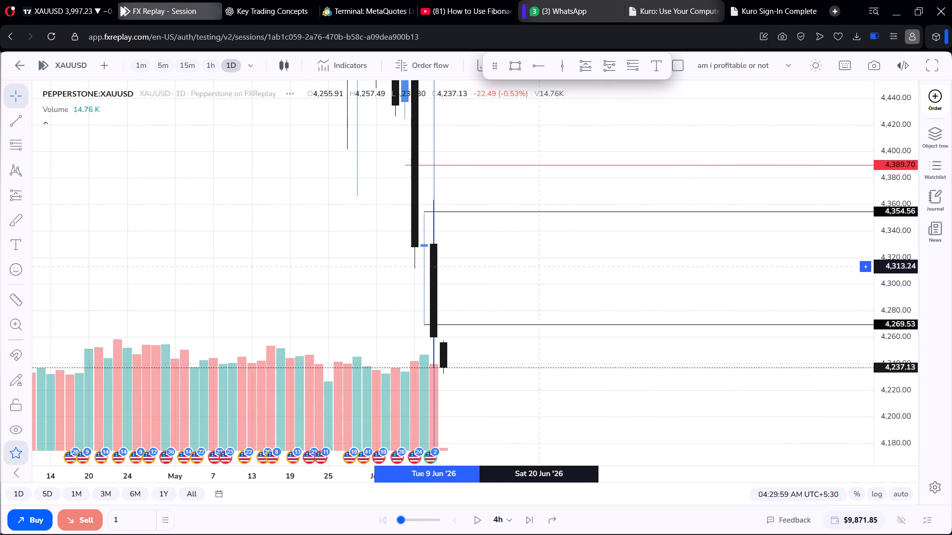
pyautogui.moveTo(547, 266); pyautogui.dragTo(547, 248)
pyautogui.moveTo(545, 192); pyautogui.dragTo(552, 191)
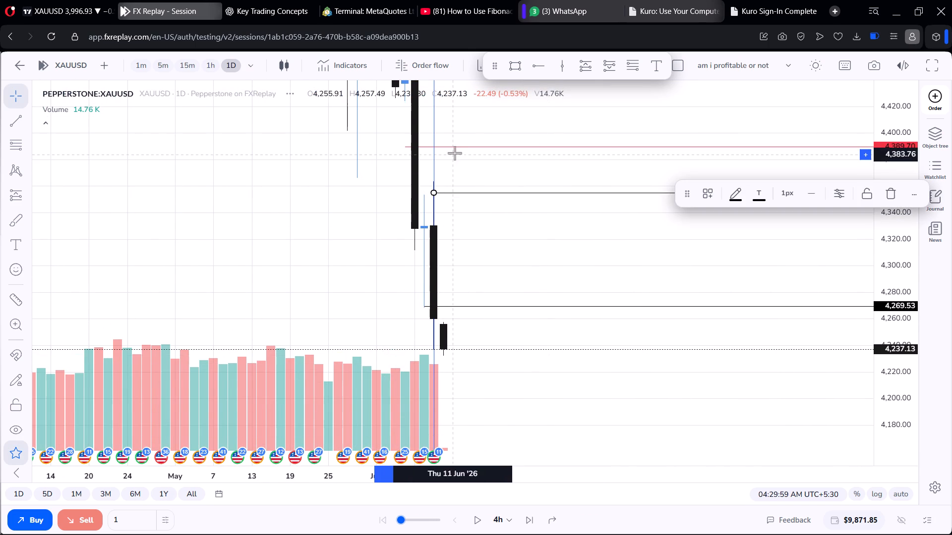
# Delete the two vertical session lines on 9 June.
pyautogui.click(435, 160)
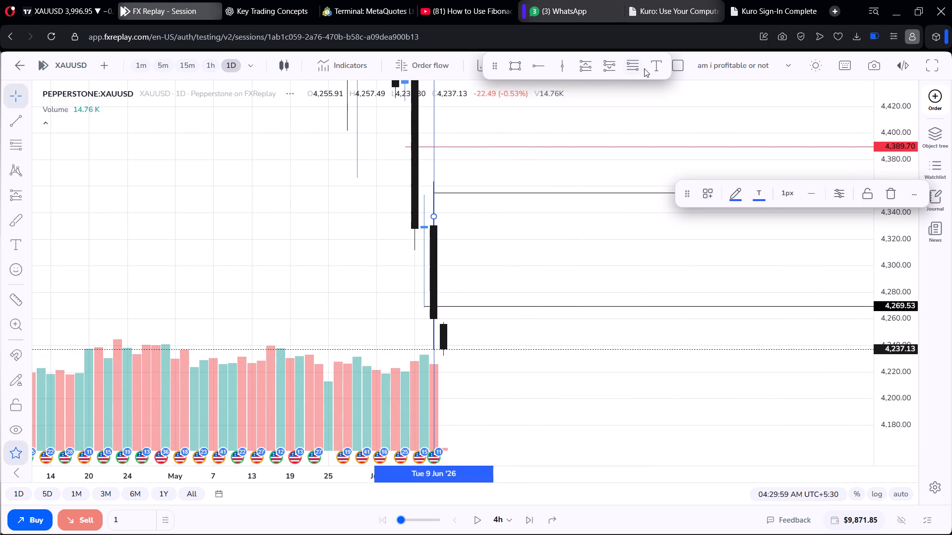
pyautogui.click(892, 194)
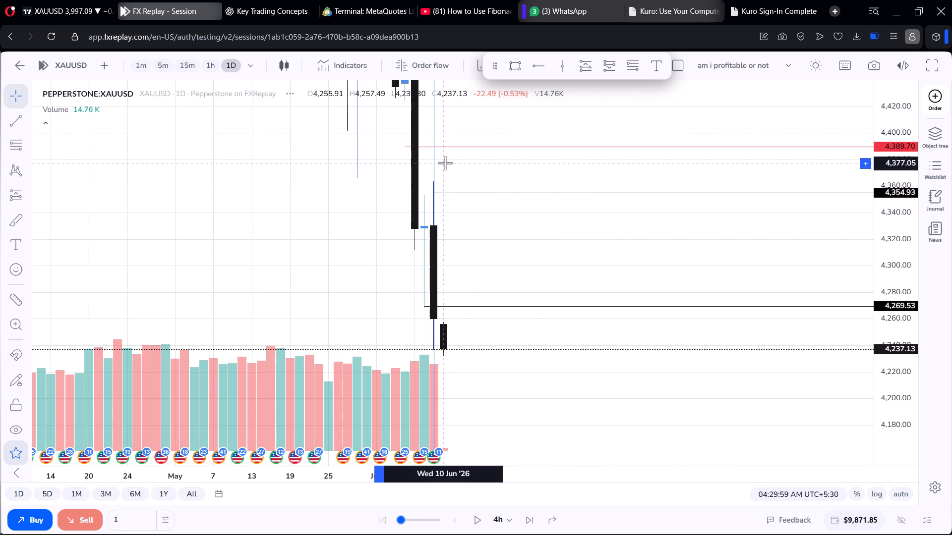
pyautogui.click(434, 163)
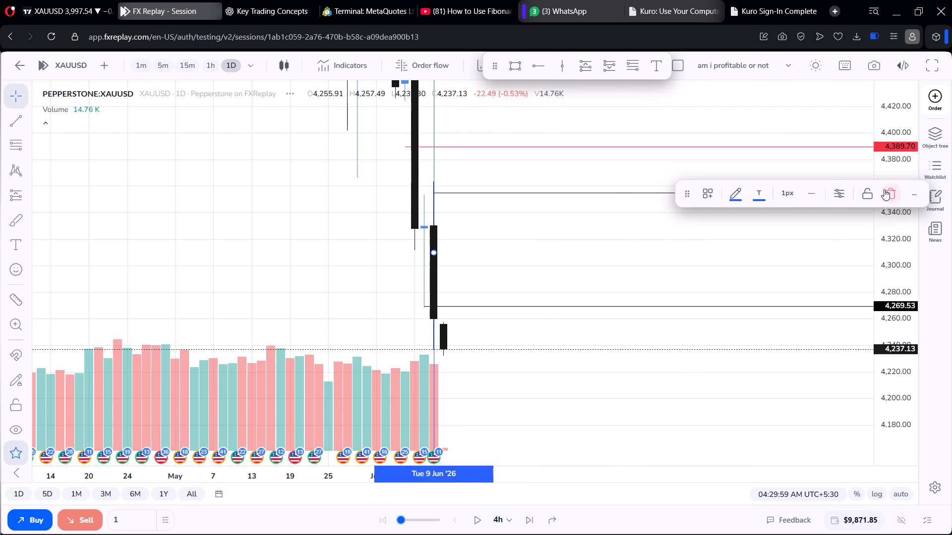
pyautogui.click(885, 189)
# Raise the upper black ray to the 9 June candle's high at 4,363.52.
pyautogui.moveTo(477, 191); pyautogui.dragTo(474, 185)
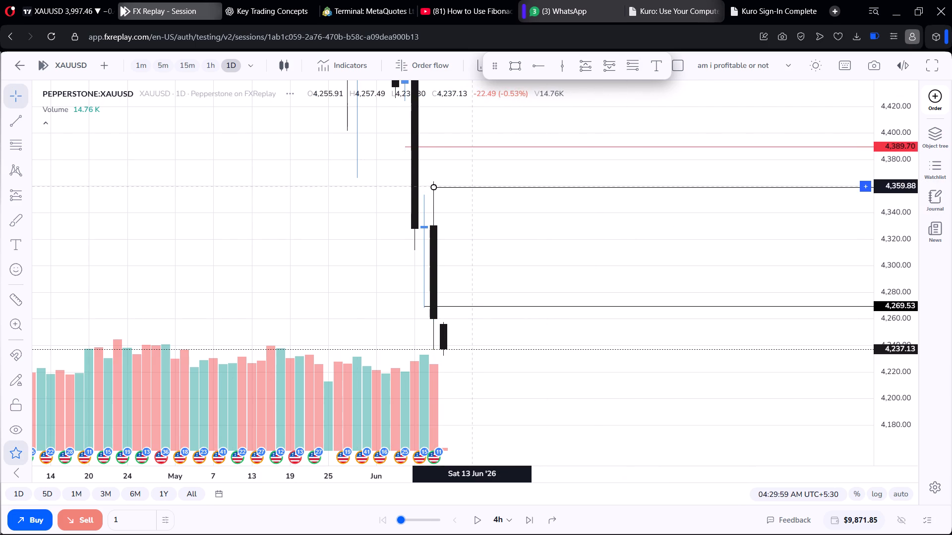
pyautogui.moveTo(474, 185); pyautogui.dragTo(473, 180)
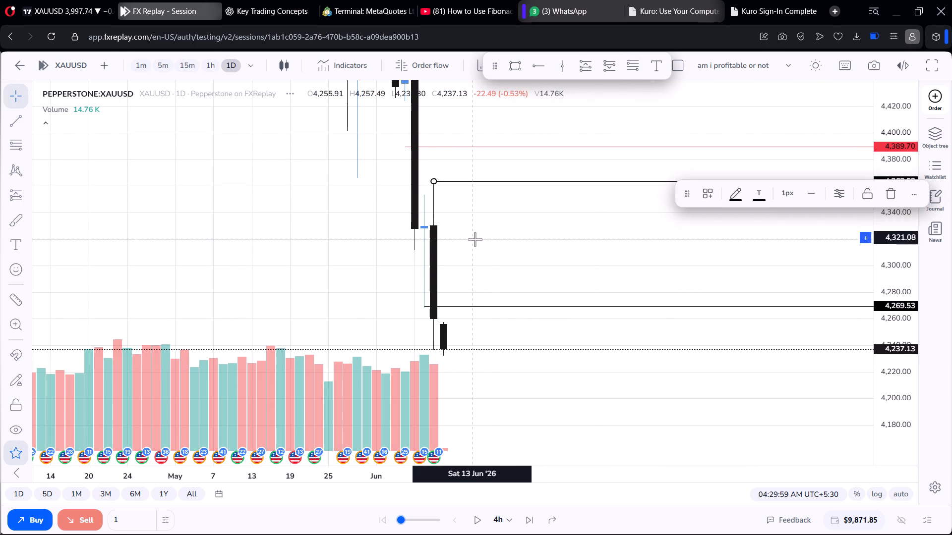
pyautogui.click(475, 239)
# Move the 8 June low ray onto the 9 June candle's low at 4,236.32.
pyautogui.moveTo(490, 306); pyautogui.dragTo(502, 331)
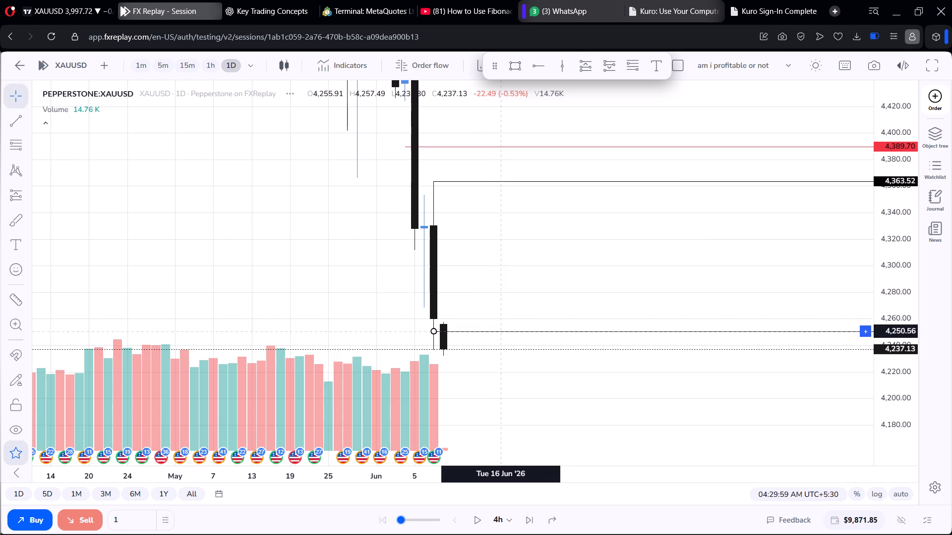
pyautogui.moveTo(502, 331); pyautogui.dragTo(503, 347)
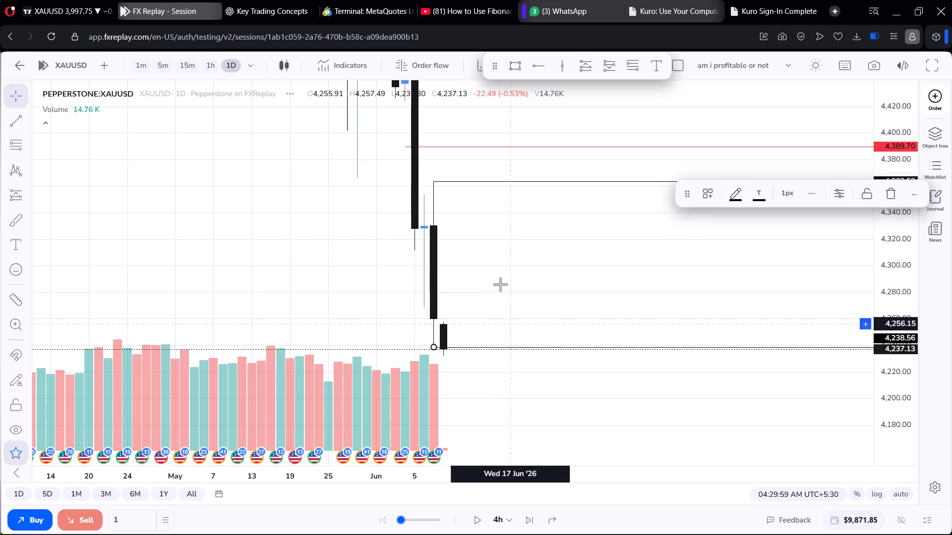
pyautogui.click(500, 283)
pyautogui.moveTo(503, 303); pyautogui.dragTo(497, 258)
pyautogui.click(485, 300)
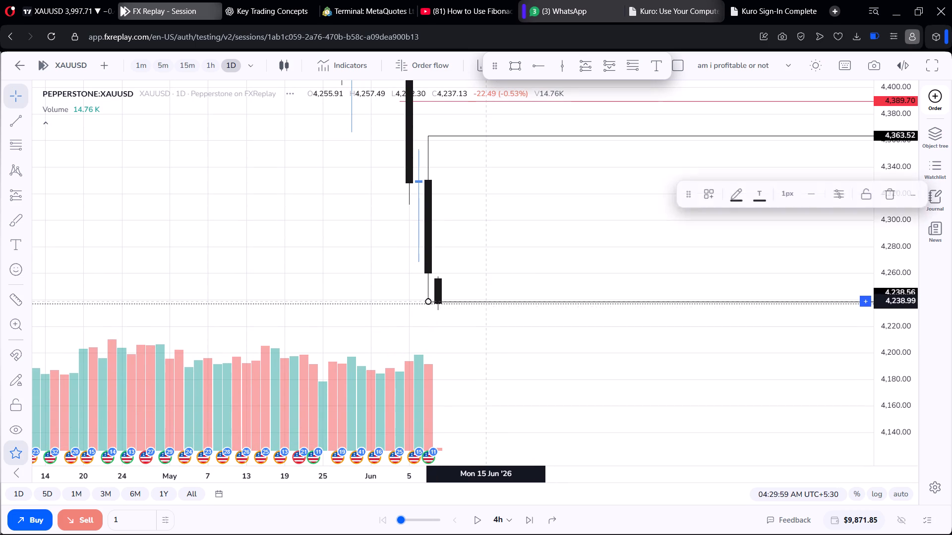
# Examine the daily chart back to late 2025 for how price sits above the older low rays at 4,108.20 and 3,929.61.
pyautogui.scroll(-2, 495, 270)
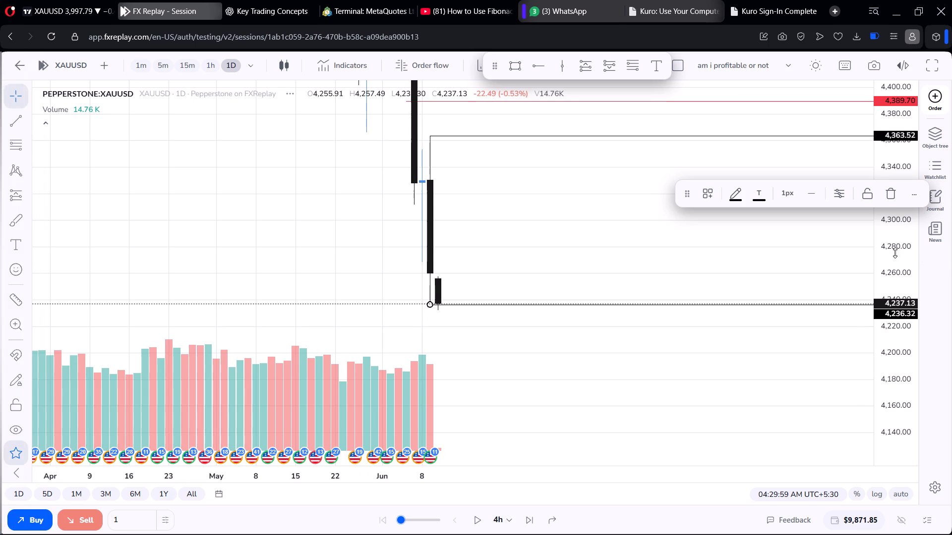
pyautogui.scroll(-15, 894, 254)
pyautogui.scroll(-12, 416, 182)
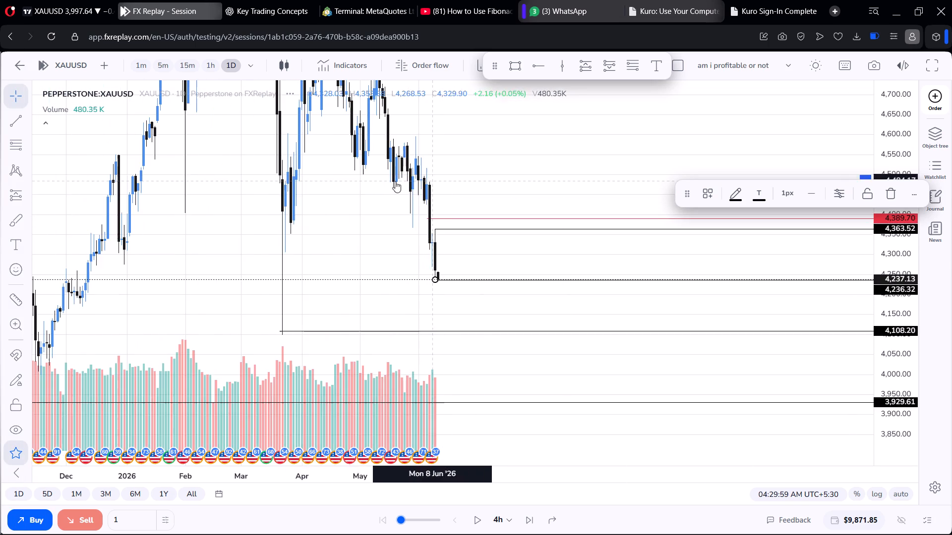
pyautogui.scroll(3, 294, 203)
pyautogui.moveTo(279, 215); pyautogui.dragTo(357, 159)
pyautogui.moveTo(333, 185); pyautogui.dragTo(344, 176)
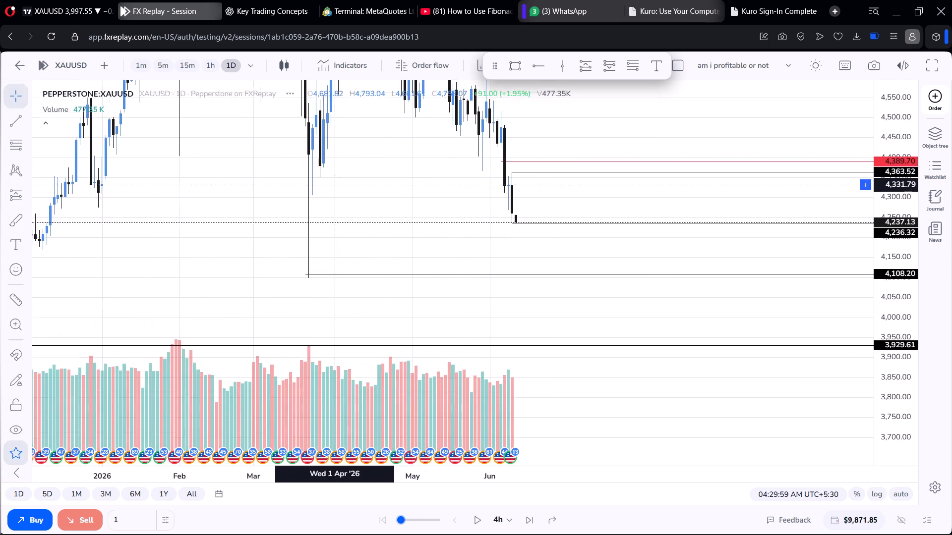
pyautogui.moveTo(344, 176); pyautogui.dragTo(379, 158)
pyautogui.moveTo(378, 179); pyautogui.dragTo(382, 161)
pyautogui.scroll(-5, 382, 161)
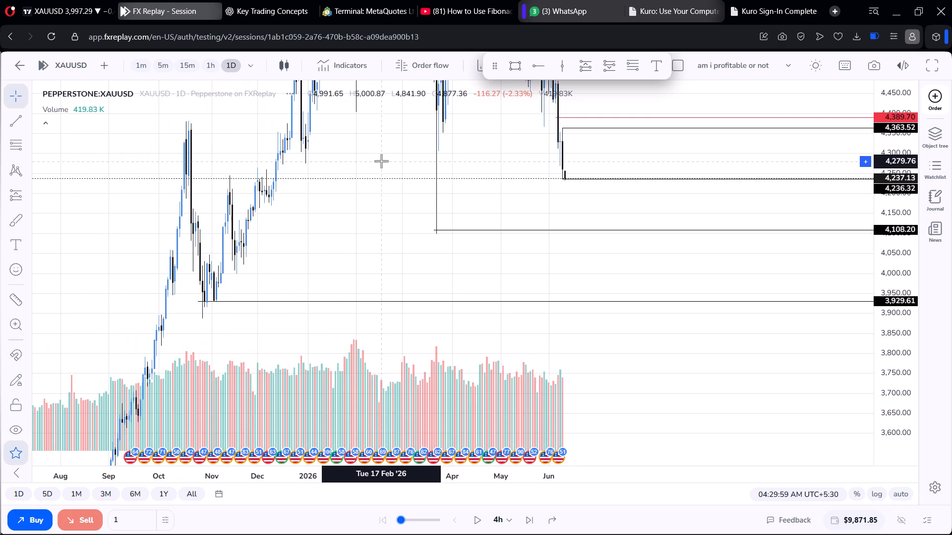
pyautogui.scroll(3, 380, 159)
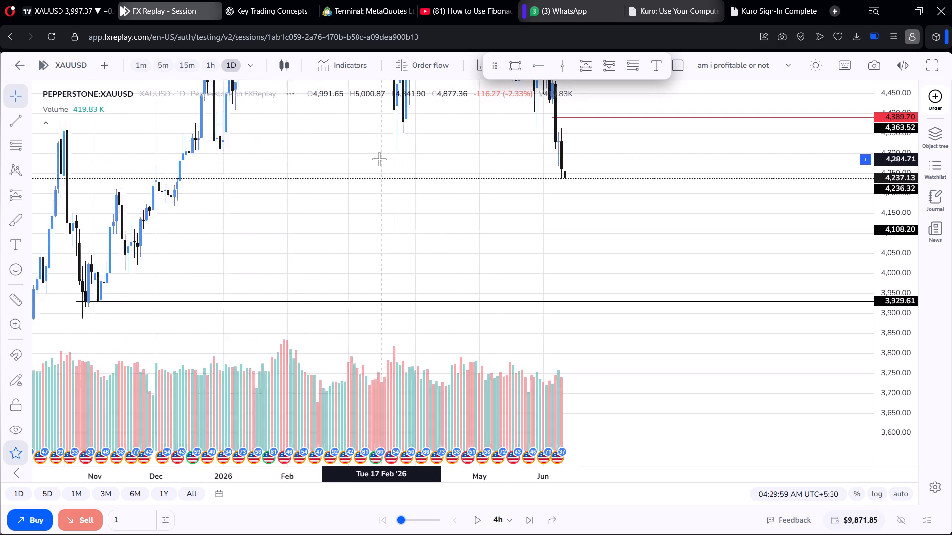
pyautogui.scroll(7, 379, 159)
pyautogui.moveTo(377, 152); pyautogui.dragTo(380, 185)
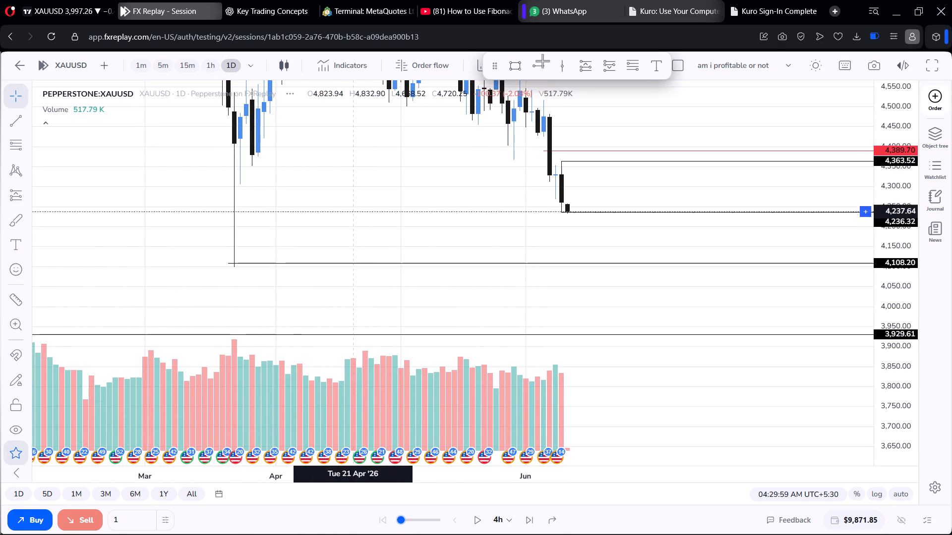
# On the 1-hour chart, examine price against the 9 June high and low rays and the red midpoint ray.
pyautogui.click(207, 64)
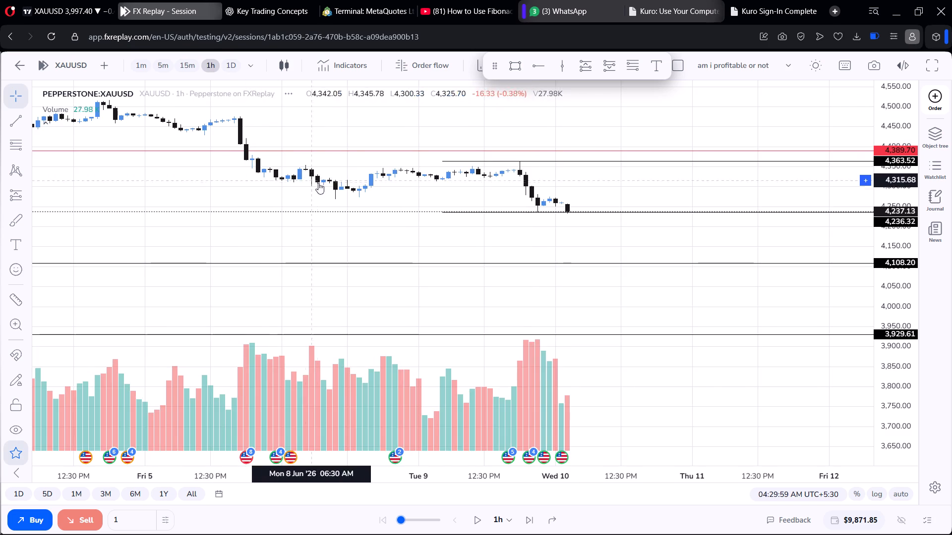
pyautogui.scroll(-5, 336, 189)
pyautogui.moveTo(374, 207); pyautogui.dragTo(354, 287)
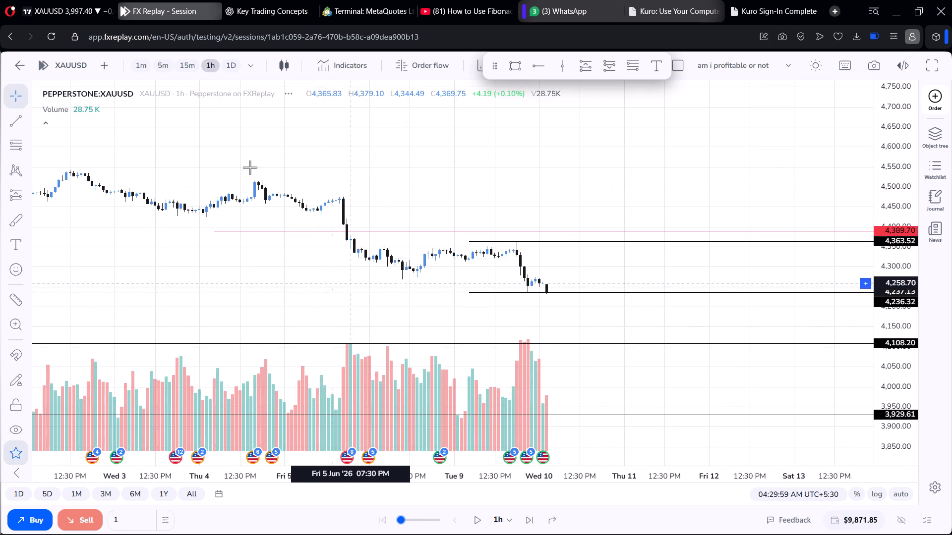
pyautogui.scroll(11, 892, 207)
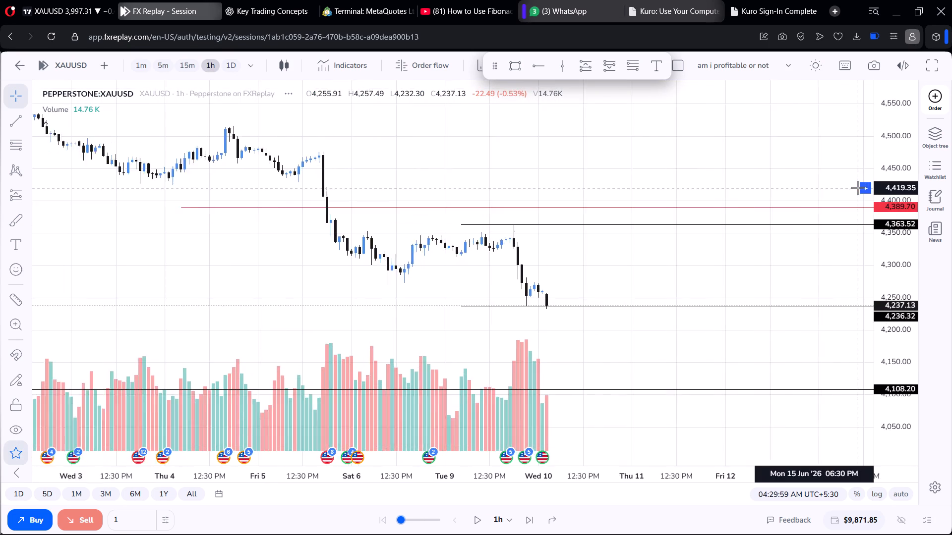
pyautogui.scroll(3, 858, 188)
pyautogui.scroll(-8, 852, 181)
pyautogui.moveTo(756, 195); pyautogui.dragTo(773, 153)
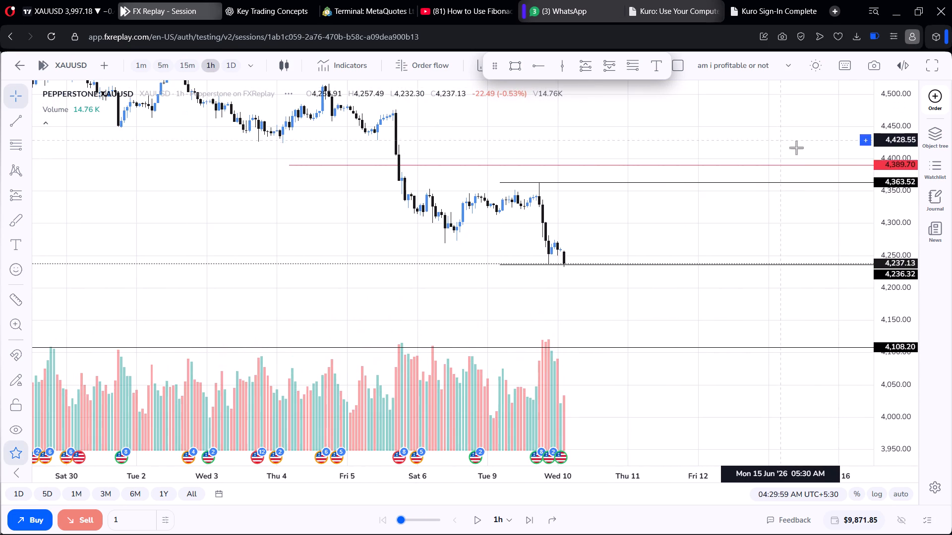
pyautogui.scroll(13, 893, 203)
pyautogui.scroll(6, 769, 198)
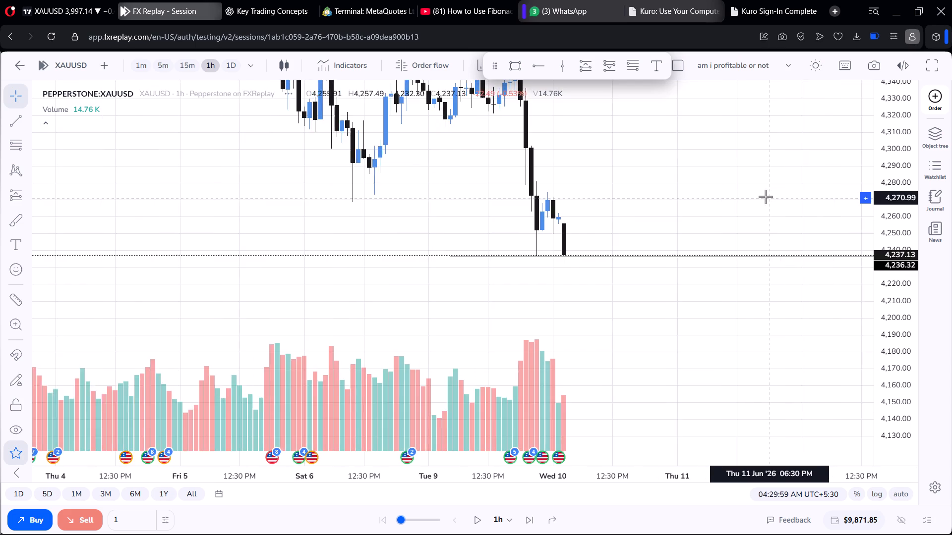
pyautogui.scroll(4, 766, 196)
pyautogui.scroll(-6, 766, 196)
pyautogui.moveTo(700, 129); pyautogui.dragTo(690, 322)
pyautogui.scroll(-3, 931, 188)
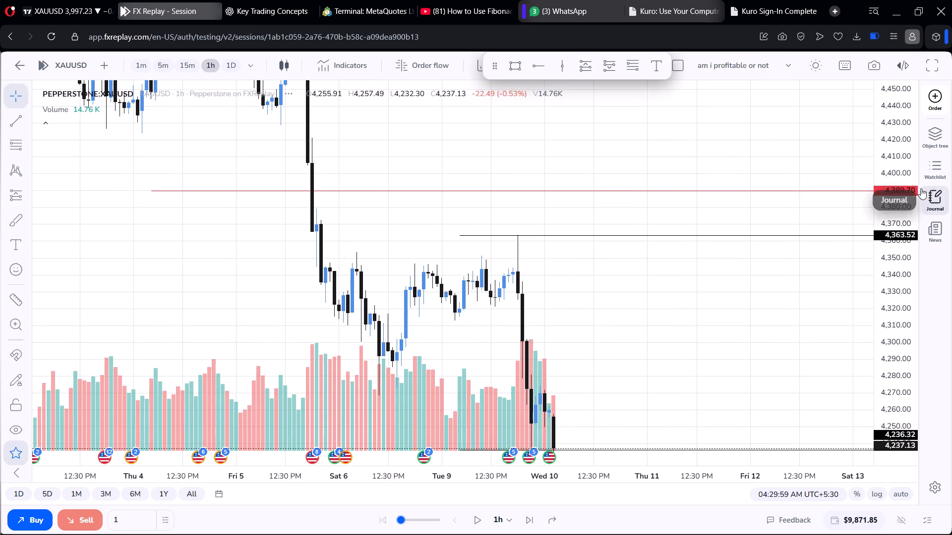
pyautogui.scroll(-7, 906, 188)
pyautogui.moveTo(707, 172); pyautogui.dragTo(685, 151)
pyautogui.moveTo(602, 182); pyautogui.dragTo(571, 115)
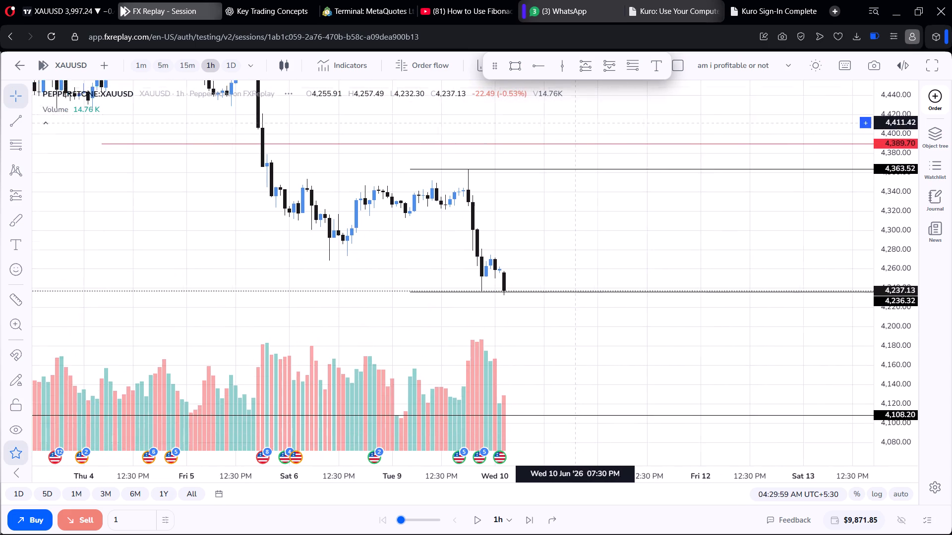
pyautogui.moveTo(571, 115); pyautogui.dragTo(571, 113)
# Mark the 10 June session with vertical lines at 12:30 PM and 6:30 PM.
pyautogui.click(557, 57)
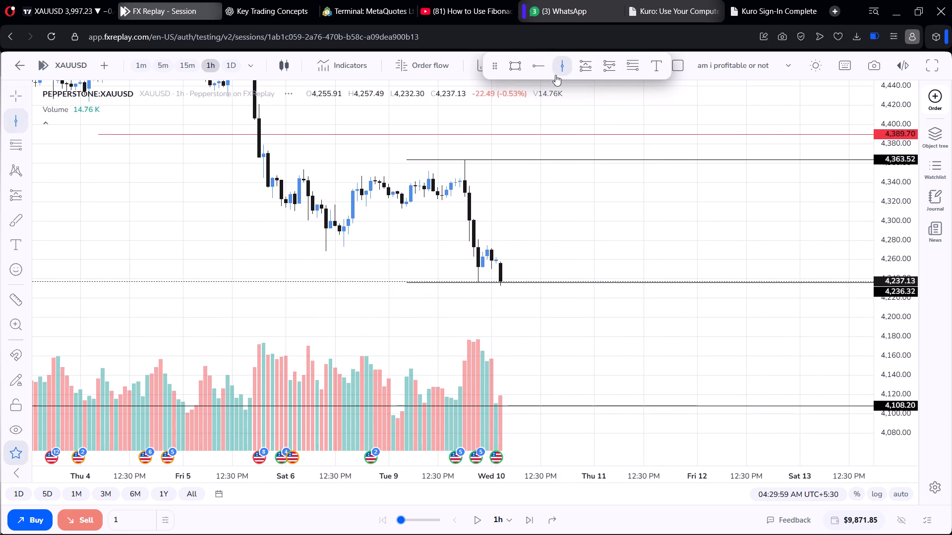
pyautogui.click(542, 160)
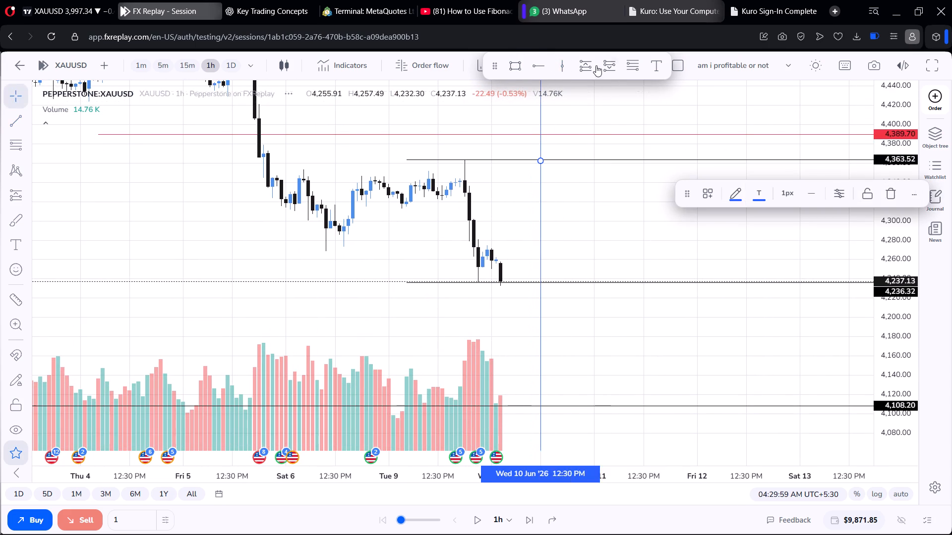
pyautogui.click(563, 60)
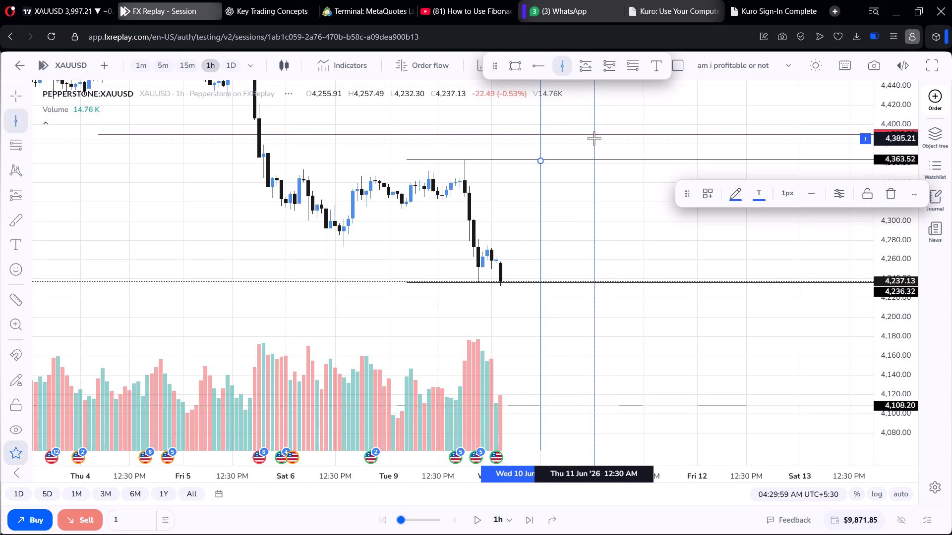
pyautogui.click(566, 136)
# Play the hourly replay through the 10 June session and pause it once price reaches the 6:30 PM vertical line.
pyautogui.scroll(6, 570, 141)
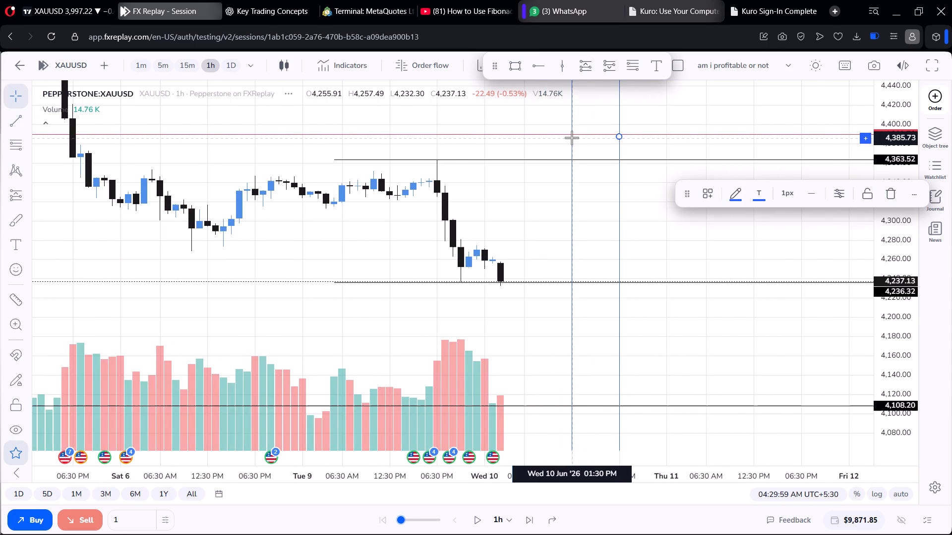
pyautogui.scroll(1, 572, 138)
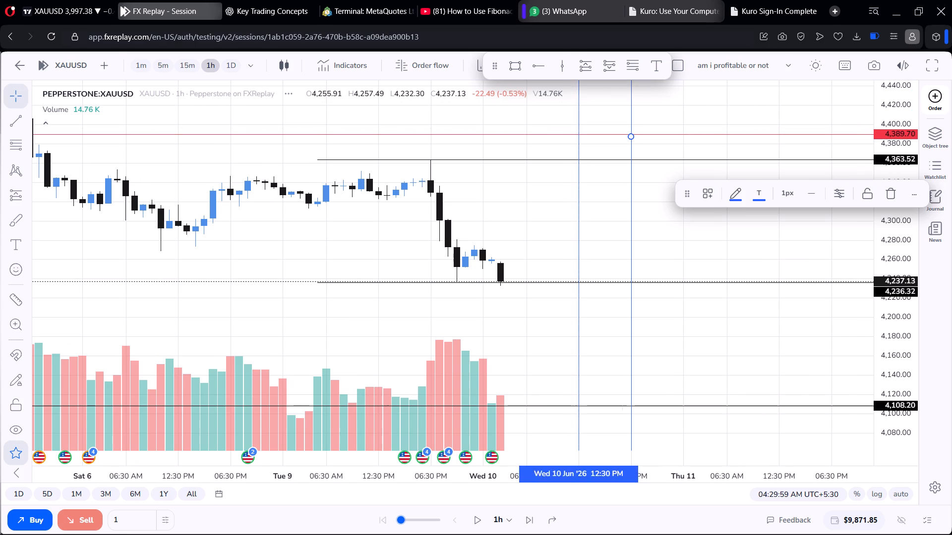
pyautogui.click(479, 524)
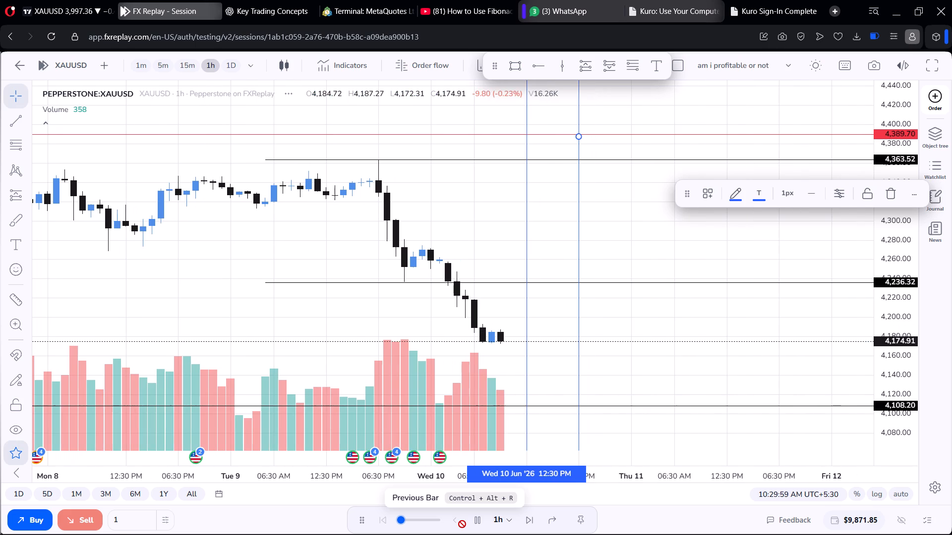
pyautogui.click(456, 525)
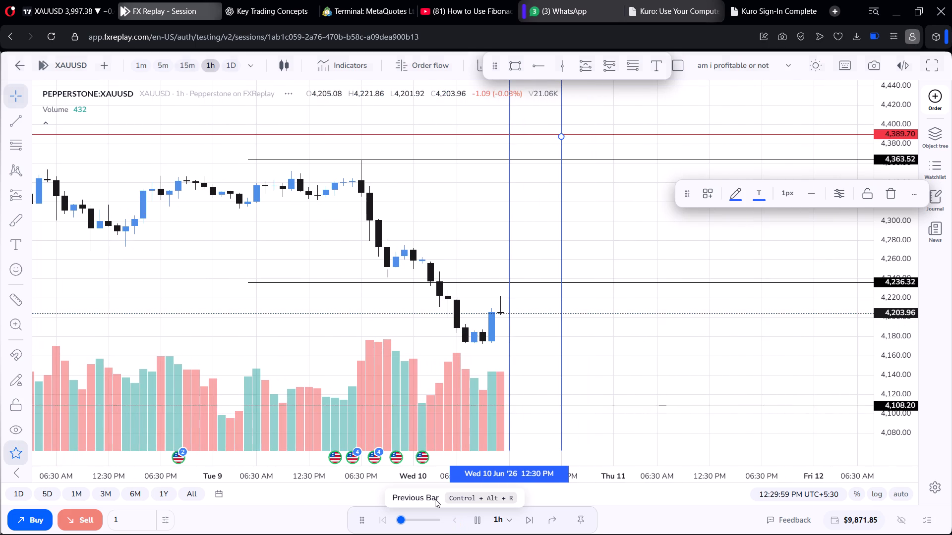
pyautogui.scroll(-1, 435, 329)
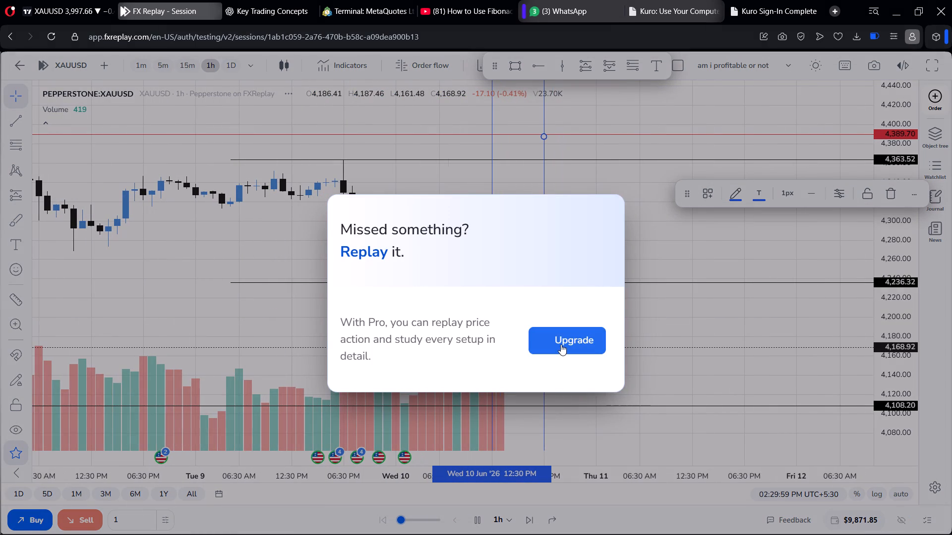
pyautogui.click(709, 346)
pyautogui.click(698, 366)
pyautogui.click(597, 454)
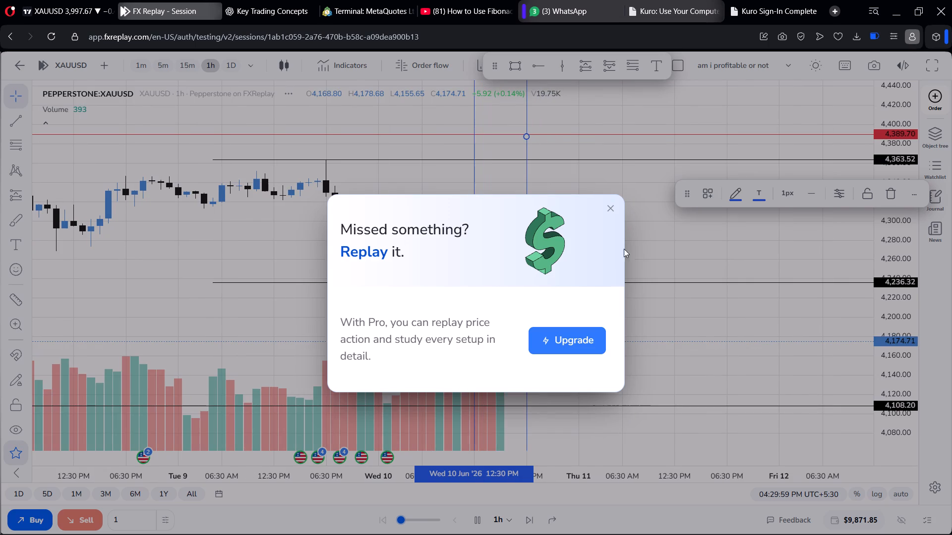
pyautogui.click(611, 205)
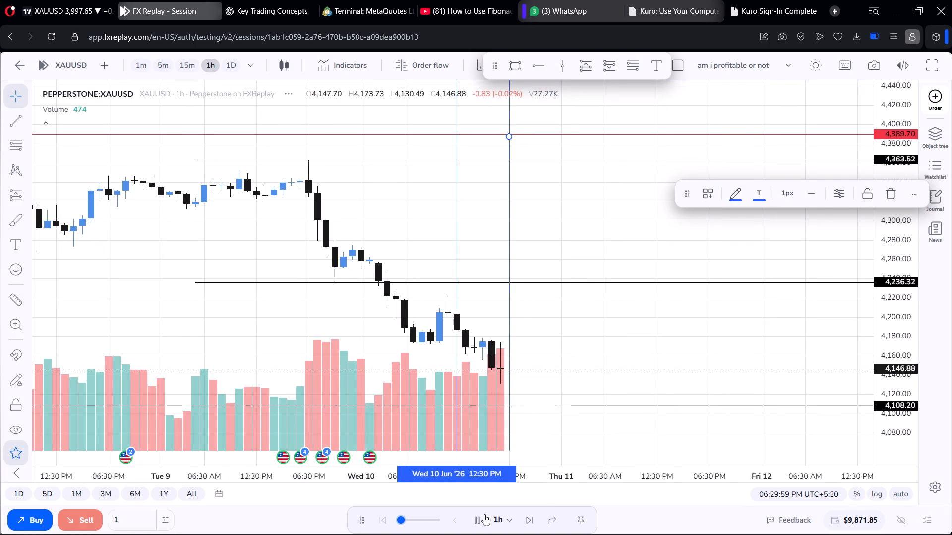
pyautogui.click(479, 519)
# Examine the 1-hour history back to March 2026, around the low where the 4,108.20 ray starts.
pyautogui.scroll(-4, 525, 256)
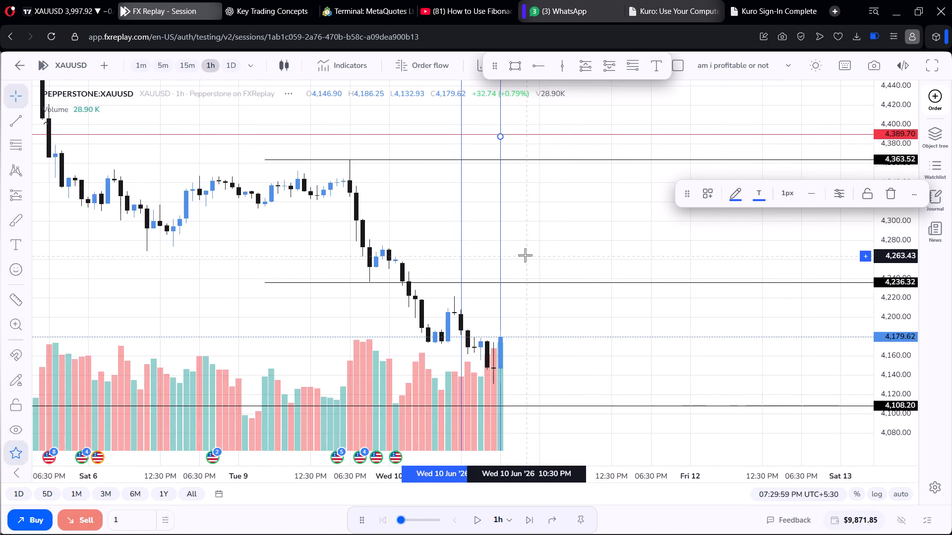
pyautogui.scroll(-4, 525, 255)
pyautogui.moveTo(387, 242); pyautogui.dragTo(427, 212)
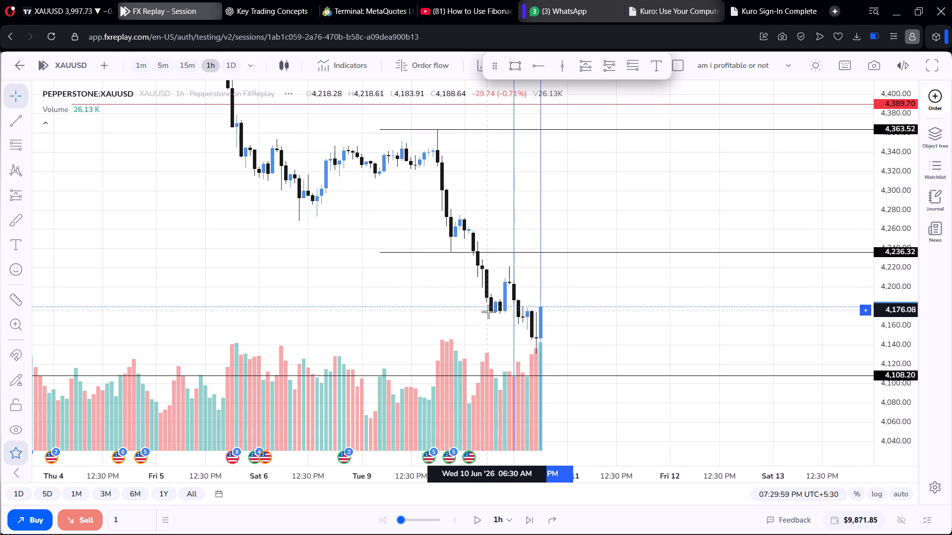
pyautogui.scroll(-8, 401, 276)
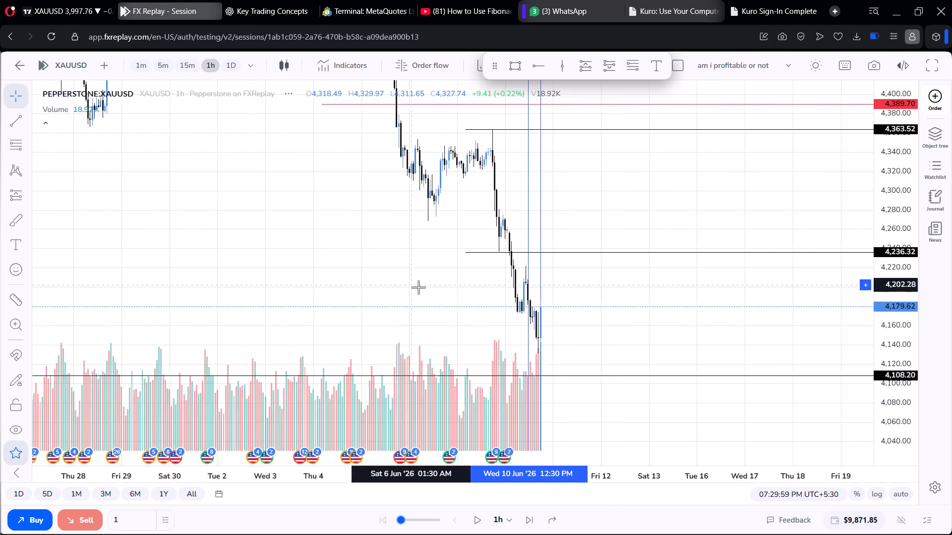
pyautogui.scroll(-14, 418, 287)
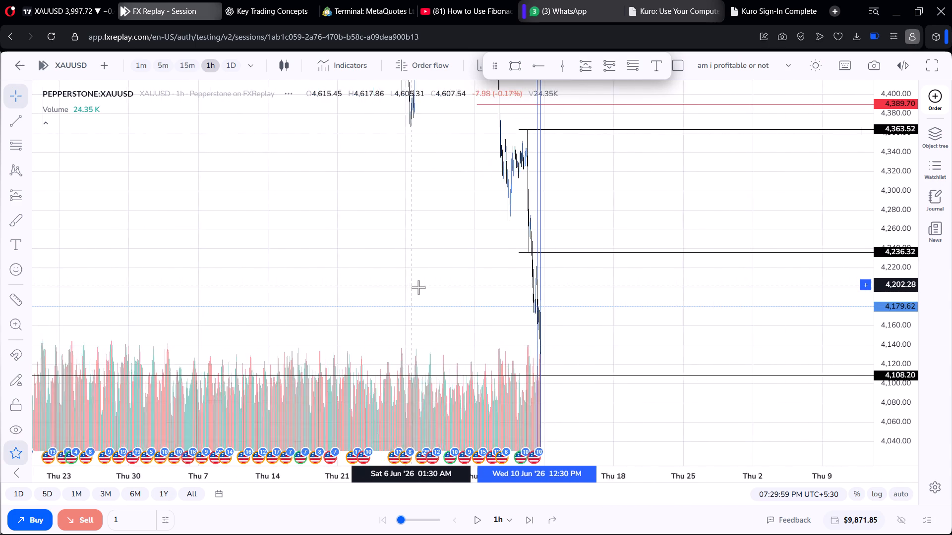
pyautogui.scroll(-17, 415, 283)
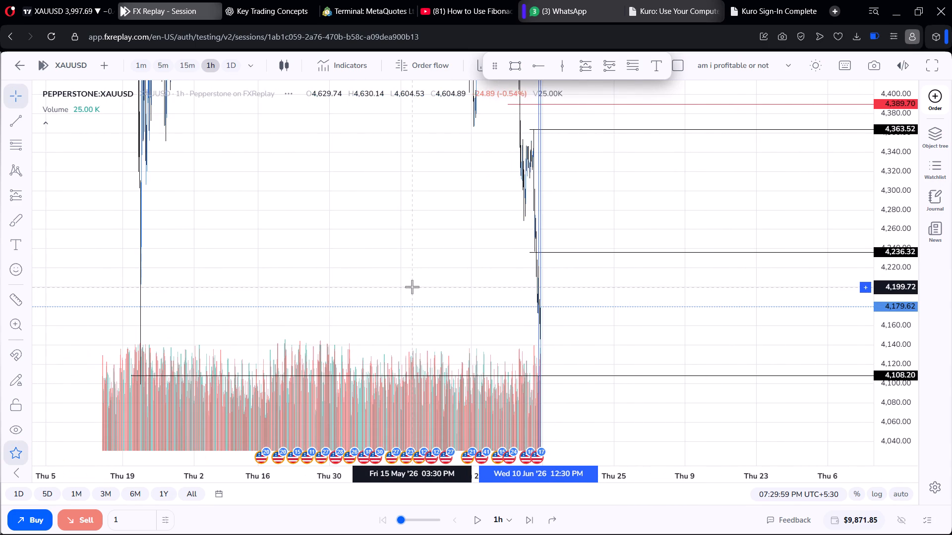
pyautogui.scroll(3, 412, 287)
pyautogui.moveTo(412, 282); pyautogui.dragTo(556, 279)
pyautogui.scroll(5, 351, 295)
pyautogui.moveTo(302, 302); pyautogui.dragTo(575, 286)
pyautogui.scroll(8, 498, 300)
pyautogui.moveTo(454, 307); pyautogui.dragTo(808, 290)
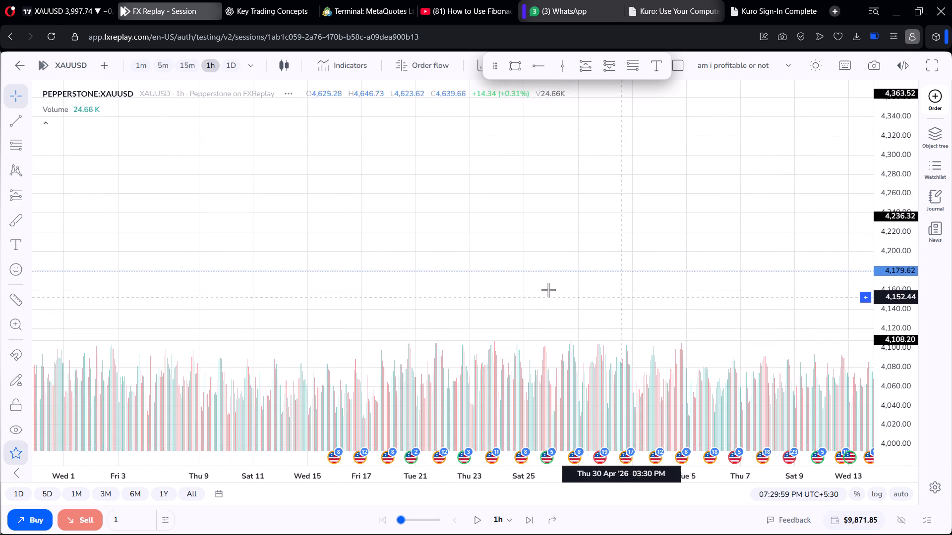
pyautogui.moveTo(548, 289); pyautogui.dragTo(828, 277)
pyautogui.moveTo(523, 272); pyautogui.dragTo(671, 270)
pyautogui.scroll(3, 514, 269)
pyautogui.moveTo(488, 274); pyautogui.dragTo(792, 252)
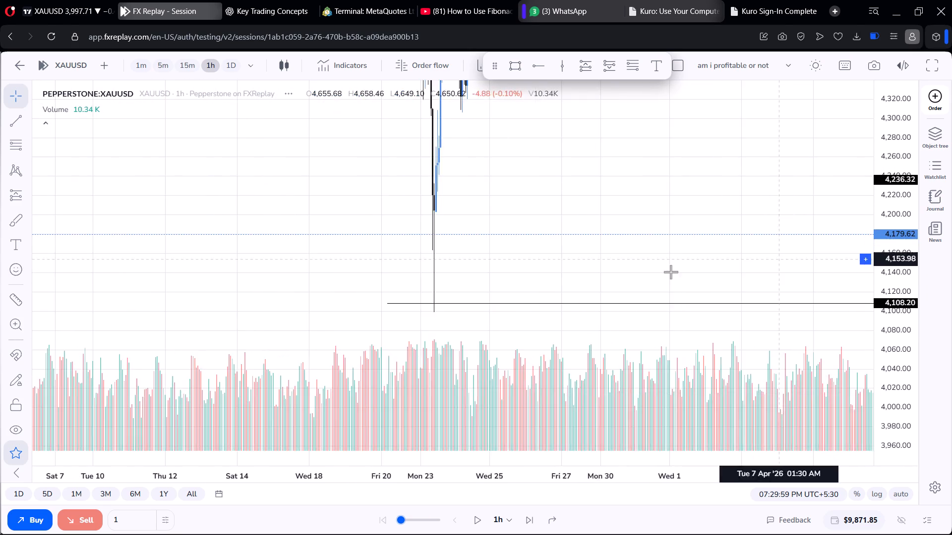
pyautogui.scroll(9, 622, 271)
pyautogui.moveTo(554, 277); pyautogui.dragTo(949, 250)
# Look through the 1-hour chart's older history before March 2026 for price action around the marked ray levels.
pyautogui.scroll(-14, 816, 260)
pyautogui.moveTo(585, 259); pyautogui.dragTo(908, 256)
pyautogui.moveTo(677, 250); pyautogui.dragTo(735, 258)
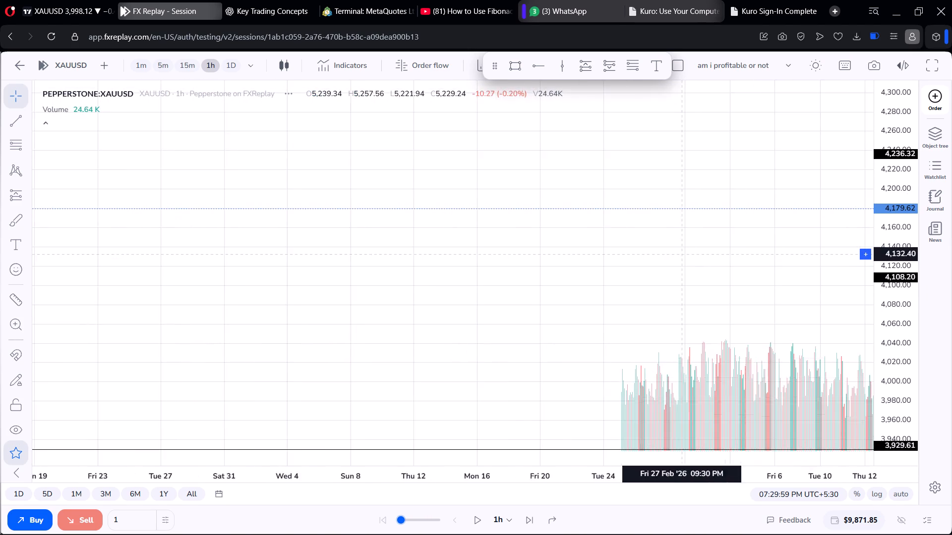
pyautogui.moveTo(735, 258); pyautogui.dragTo(878, 244)
pyautogui.moveTo(545, 244); pyautogui.dragTo(788, 245)
pyautogui.moveTo(518, 247); pyautogui.dragTo(732, 244)
pyautogui.moveTo(549, 243); pyautogui.dragTo(733, 237)
pyautogui.moveTo(539, 238); pyautogui.dragTo(639, 235)
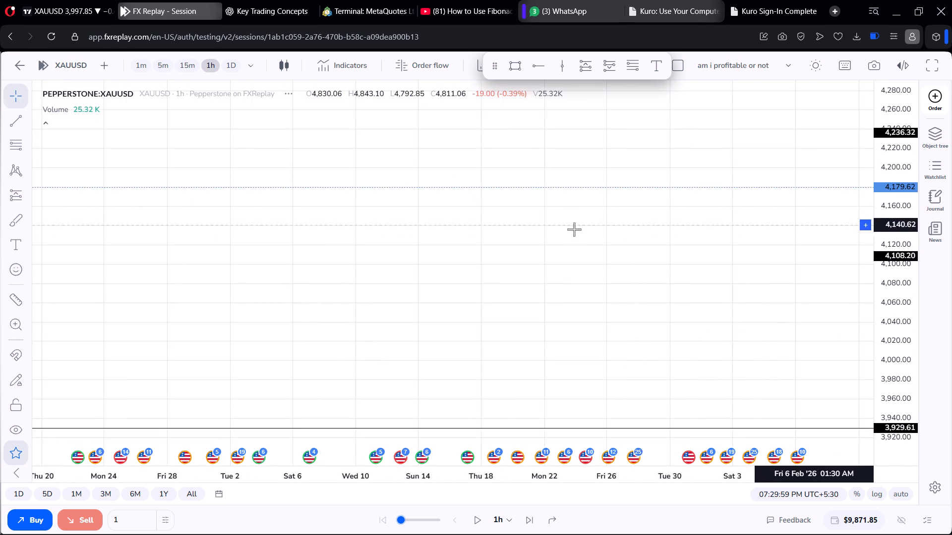
pyautogui.moveTo(540, 237); pyautogui.dragTo(625, 240)
pyautogui.moveTo(560, 231); pyautogui.dragTo(730, 230)
pyautogui.moveTo(543, 236); pyautogui.dragTo(696, 231)
pyautogui.moveTo(599, 224); pyautogui.dragTo(769, 201)
pyautogui.moveTo(679, 199); pyautogui.dragTo(803, 191)
pyautogui.moveTo(706, 191); pyautogui.dragTo(769, 206)
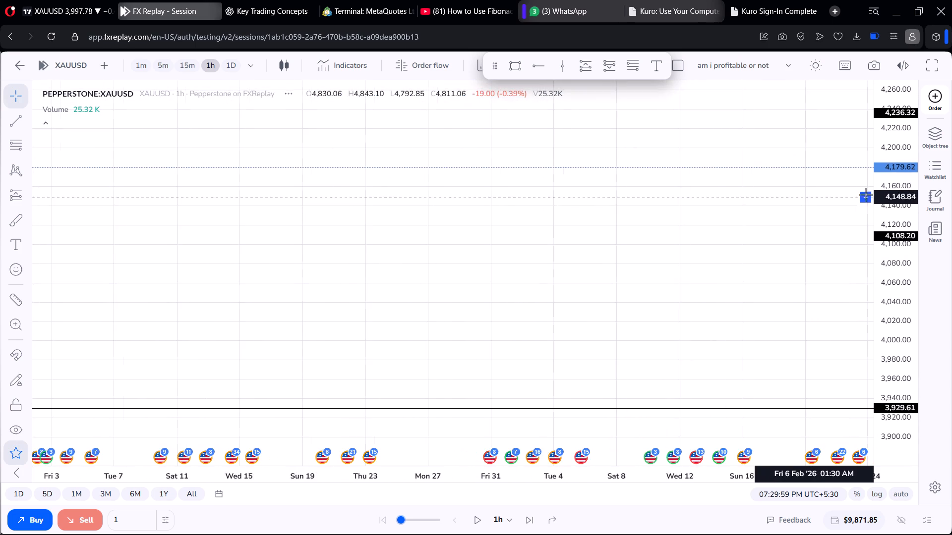
pyautogui.moveTo(833, 205); pyautogui.dragTo(858, 224)
pyautogui.moveTo(687, 222); pyautogui.dragTo(856, 276)
pyautogui.moveTo(598, 275); pyautogui.dragTo(750, 306)
pyautogui.moveTo(744, 283); pyautogui.dragTo(669, 325)
pyautogui.moveTo(558, 294); pyautogui.dragTo(724, 319)
pyautogui.moveTo(631, 288); pyautogui.dragTo(611, 304)
pyautogui.moveTo(679, 267); pyautogui.dragTo(708, 286)
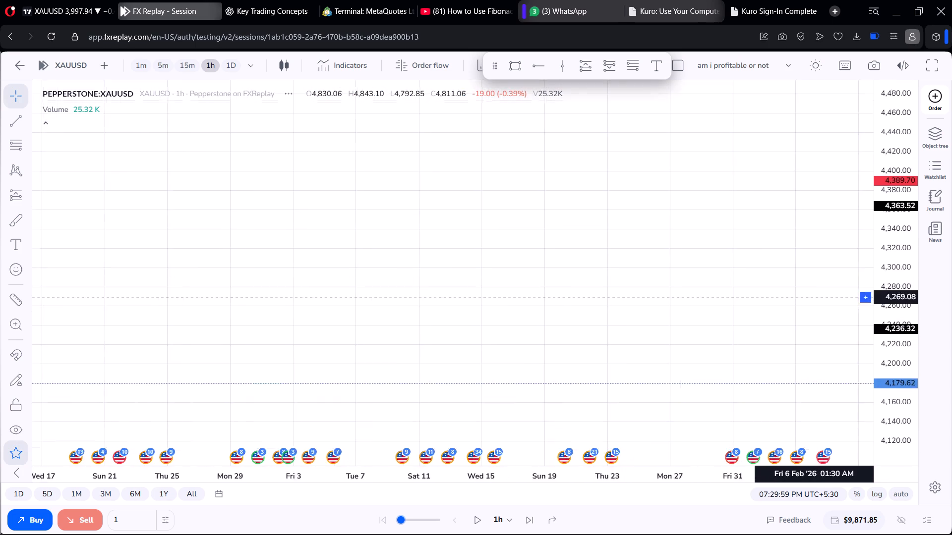
pyautogui.moveTo(708, 286); pyautogui.dragTo(766, 277)
pyautogui.moveTo(528, 246); pyautogui.dragTo(734, 263)
pyautogui.moveTo(471, 253); pyautogui.dragTo(585, 275)
pyautogui.moveTo(420, 259); pyautogui.dragTo(651, 279)
pyautogui.moveTo(307, 259); pyautogui.dragTo(292, 260)
pyautogui.moveTo(557, 249); pyautogui.dragTo(833, 226)
pyautogui.moveTo(415, 205); pyautogui.dragTo(639, 227)
pyautogui.moveTo(704, 212); pyautogui.dragTo(532, 232)
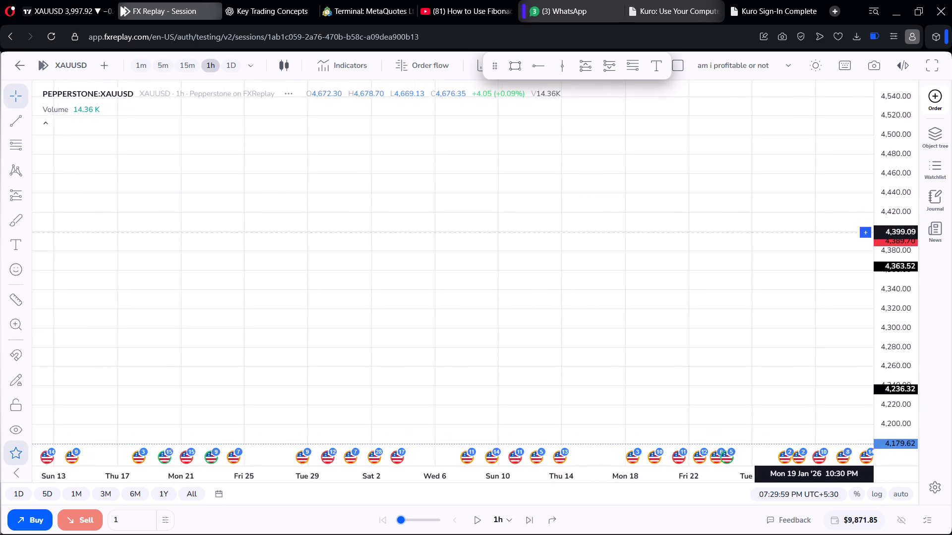
pyautogui.moveTo(532, 232); pyautogui.dragTo(582, 227)
pyautogui.moveTo(500, 223); pyautogui.dragTo(677, 230)
pyautogui.moveTo(579, 230); pyautogui.dragTo(486, 202)
pyautogui.moveTo(478, 228); pyautogui.dragTo(496, 210)
pyautogui.moveTo(573, 291); pyautogui.dragTo(571, 287)
pyautogui.moveTo(648, 285); pyautogui.dragTo(187, 299)
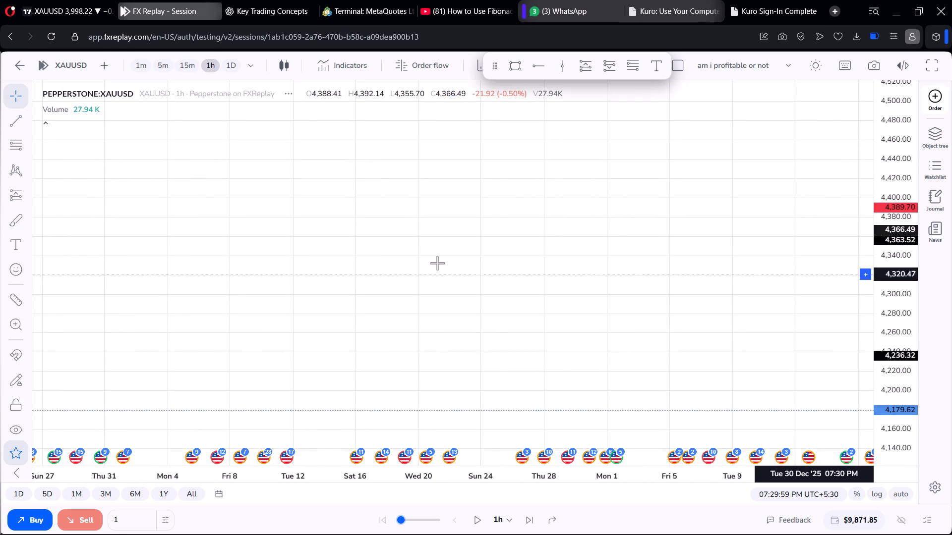
# Return to the 10 June session candles and examine price between the 4,236.32 and 4,108.20 rays.
pyautogui.moveTo(748, 250); pyautogui.dragTo(324, 253)
pyautogui.moveTo(812, 243); pyautogui.dragTo(164, 265)
pyautogui.moveTo(801, 249); pyautogui.dragTo(225, 235)
pyautogui.moveTo(745, 246); pyautogui.dragTo(419, 214)
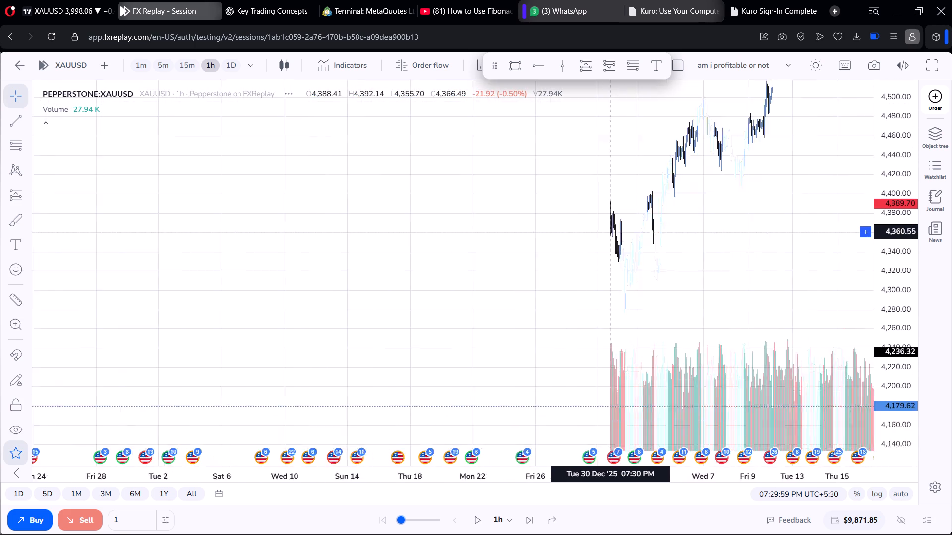
pyautogui.moveTo(419, 214); pyautogui.dragTo(34, 194)
pyautogui.moveTo(620, 219); pyautogui.dragTo(0, 193)
pyautogui.moveTo(523, 224); pyautogui.dragTo(0, 206)
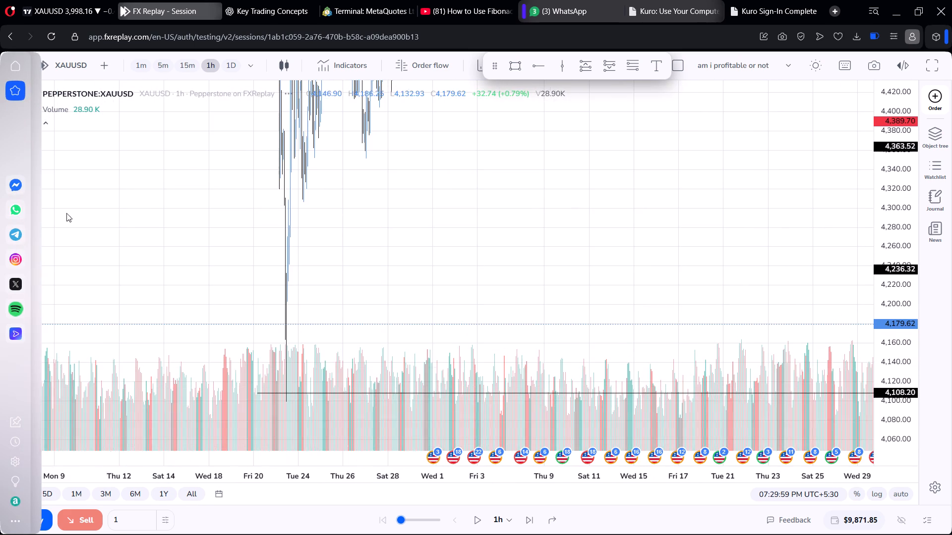
pyautogui.moveTo(681, 235); pyautogui.dragTo(96, 224)
pyautogui.moveTo(508, 214); pyautogui.dragTo(188, 211)
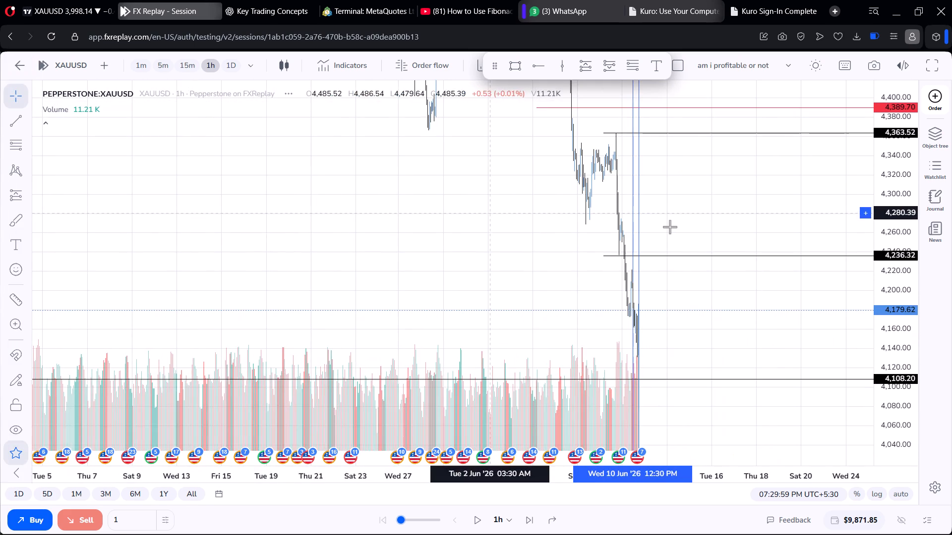
pyautogui.moveTo(670, 227); pyautogui.dragTo(388, 201)
pyautogui.scroll(3, 578, 262)
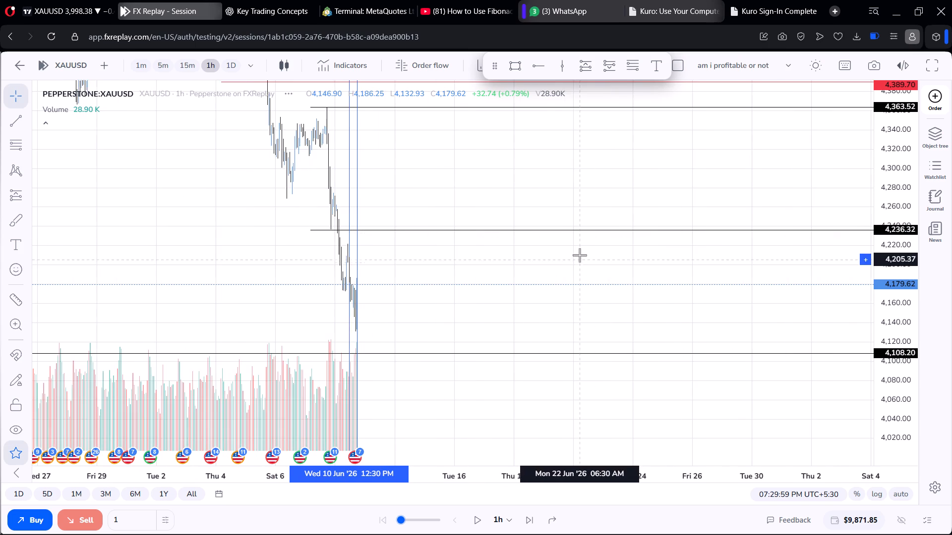
pyautogui.moveTo(571, 259); pyautogui.dragTo(590, 249)
pyautogui.scroll(20, 681, 234)
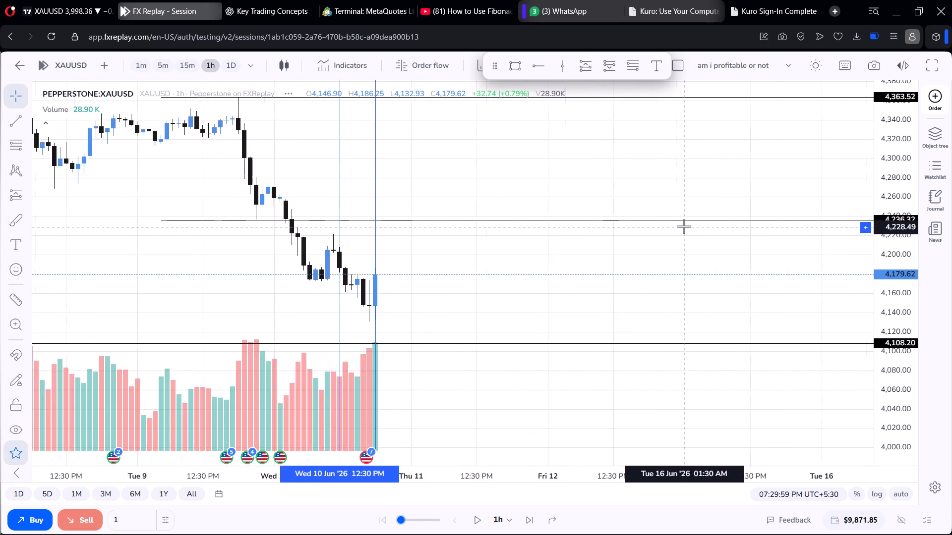
pyautogui.scroll(3, 684, 226)
pyautogui.scroll(-5, 684, 225)
pyautogui.moveTo(647, 247); pyautogui.dragTo(728, 188)
pyautogui.scroll(-4, 731, 189)
pyautogui.moveTo(645, 201); pyautogui.dragTo(739, 189)
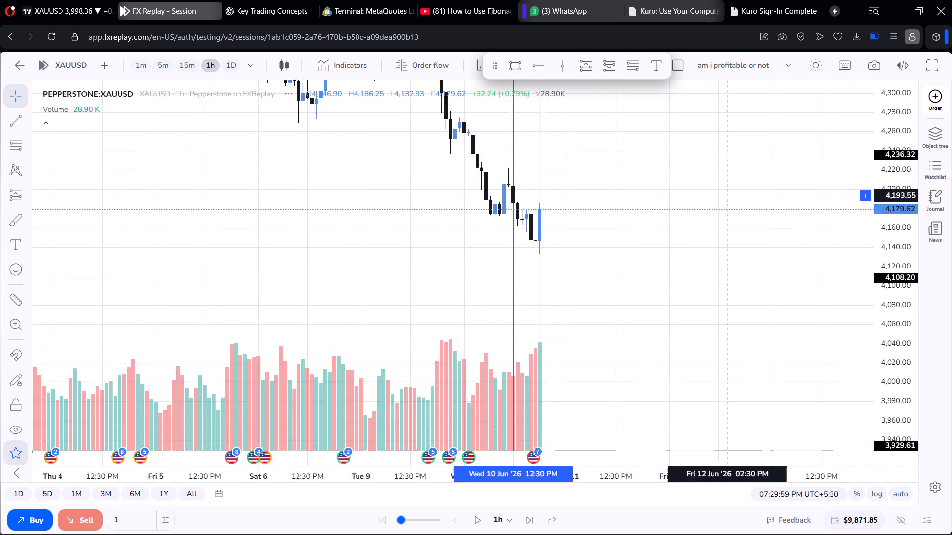
pyautogui.scroll(10, 723, 207)
pyautogui.scroll(-4, 729, 196)
pyautogui.click(722, 191)
pyautogui.moveTo(722, 191); pyautogui.dragTo(730, 240)
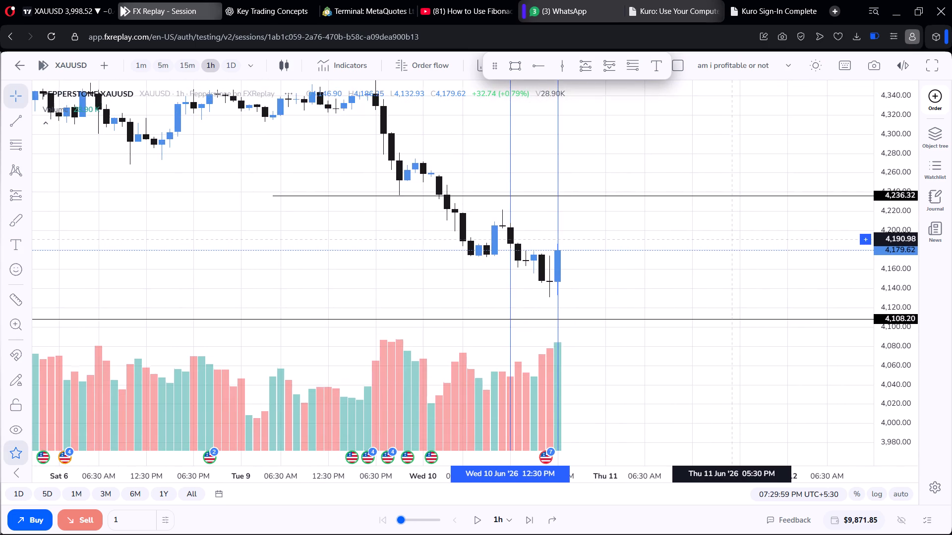
pyautogui.scroll(-4, 730, 240)
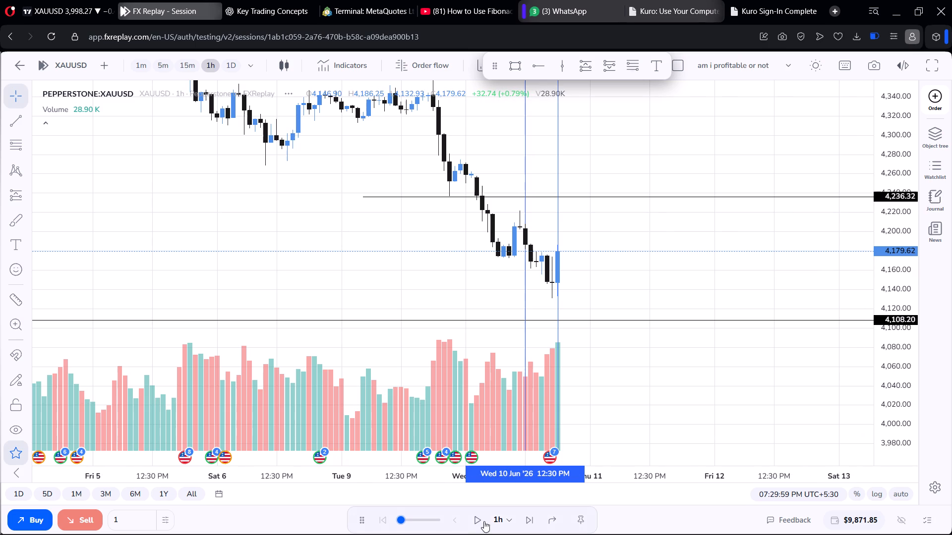
# Play the hourly replay past the 10 June session into the afternoon of 11 June and pause it.
pyautogui.click(482, 522)
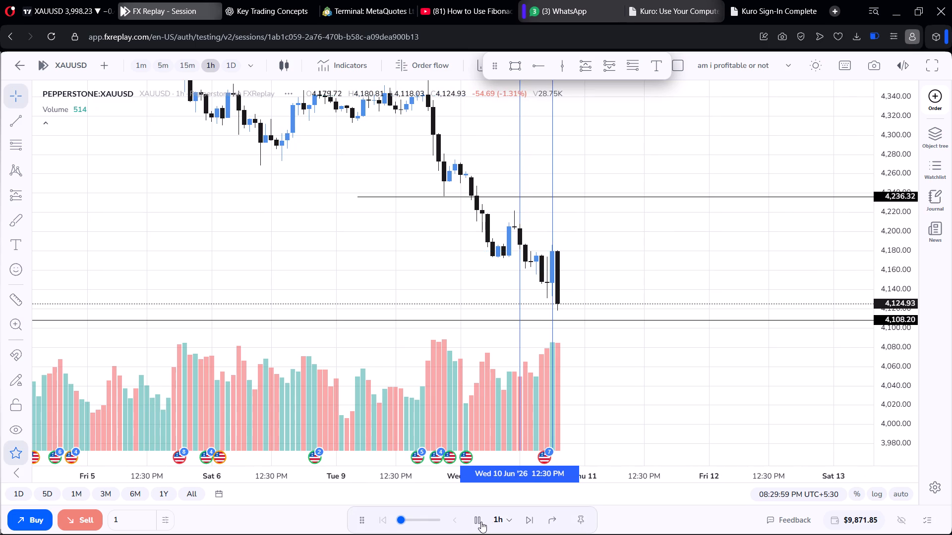
pyautogui.click(480, 521)
pyautogui.click(480, 521)
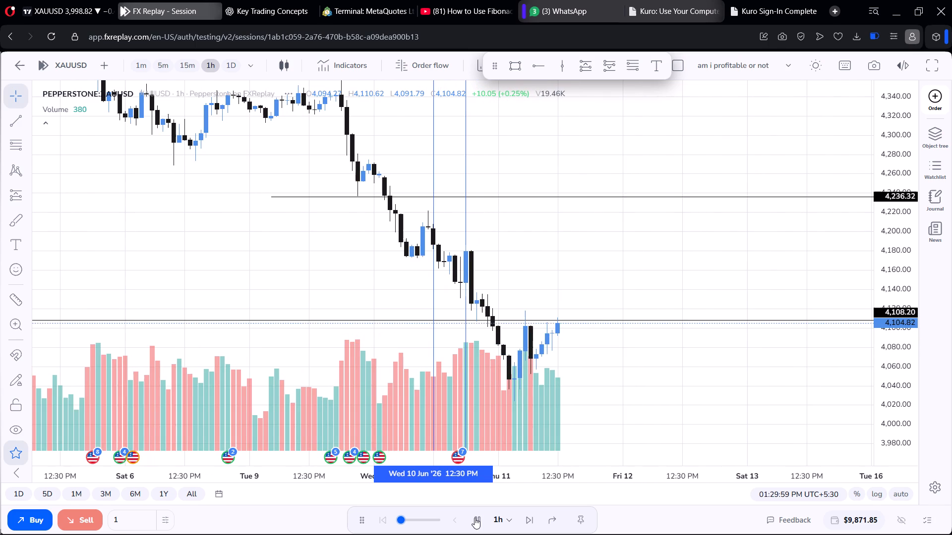
pyautogui.click(475, 518)
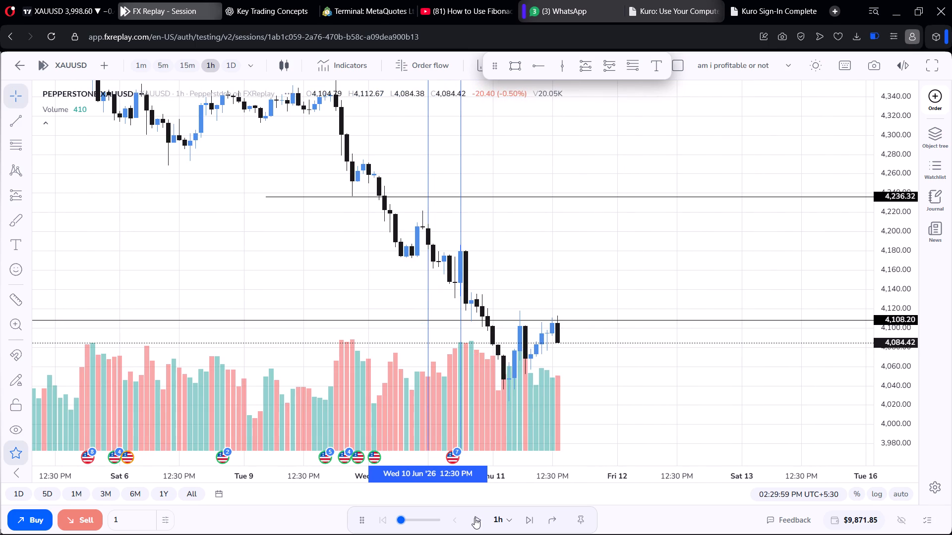